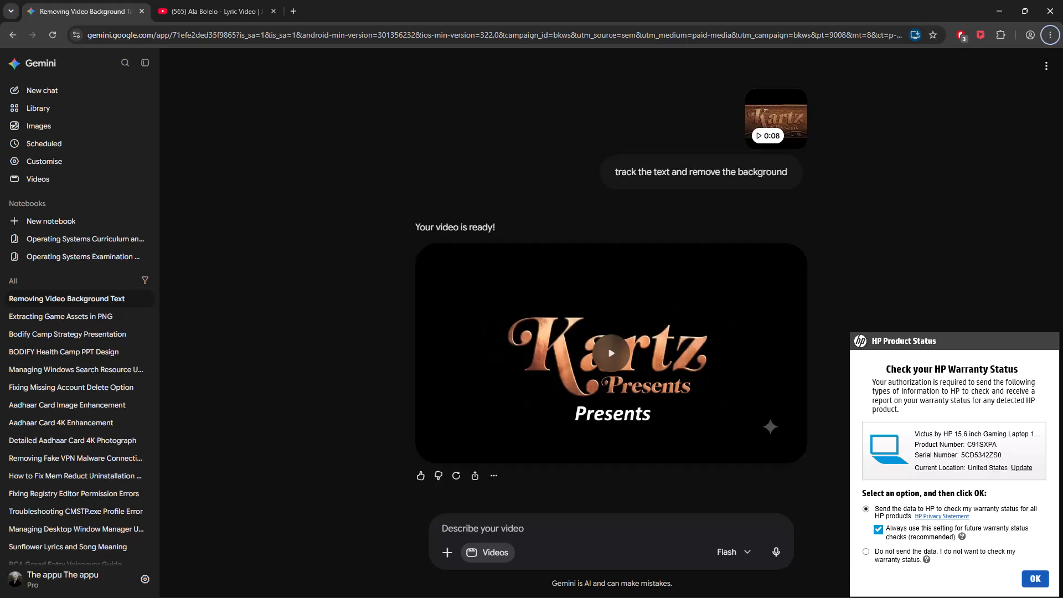
# Switch to After Effects, open the Ala Bolelo lyric video composition and dismiss the HP warranty notice.
pyautogui.hotkey('alt', 'Tab')
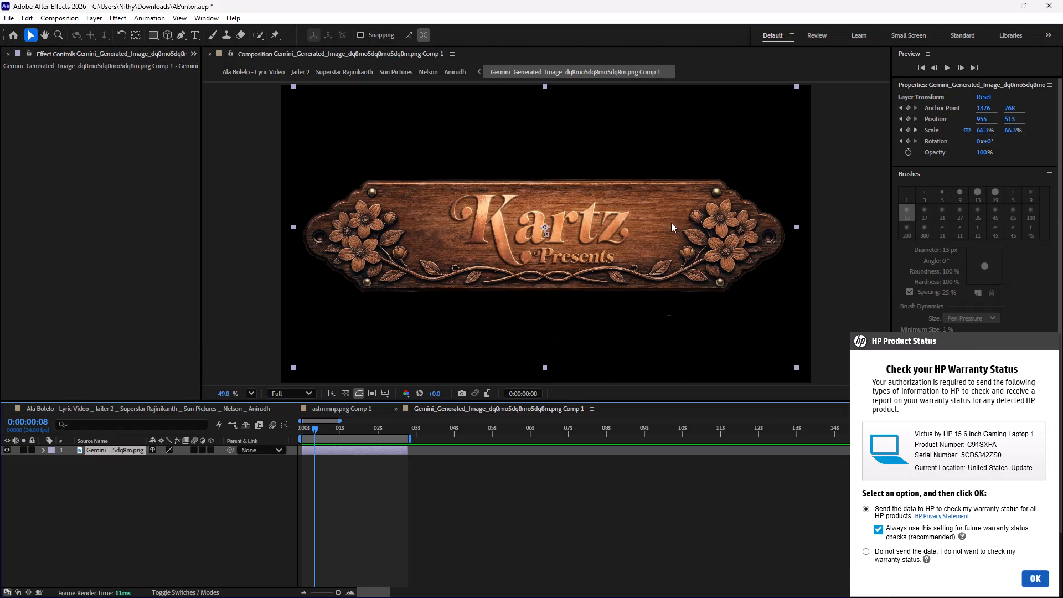
pyautogui.keyDown('ctrl'); pyautogui.scroll(2, 329, 428); pyautogui.keyUp('ctrl')
pyautogui.click(242, 406)
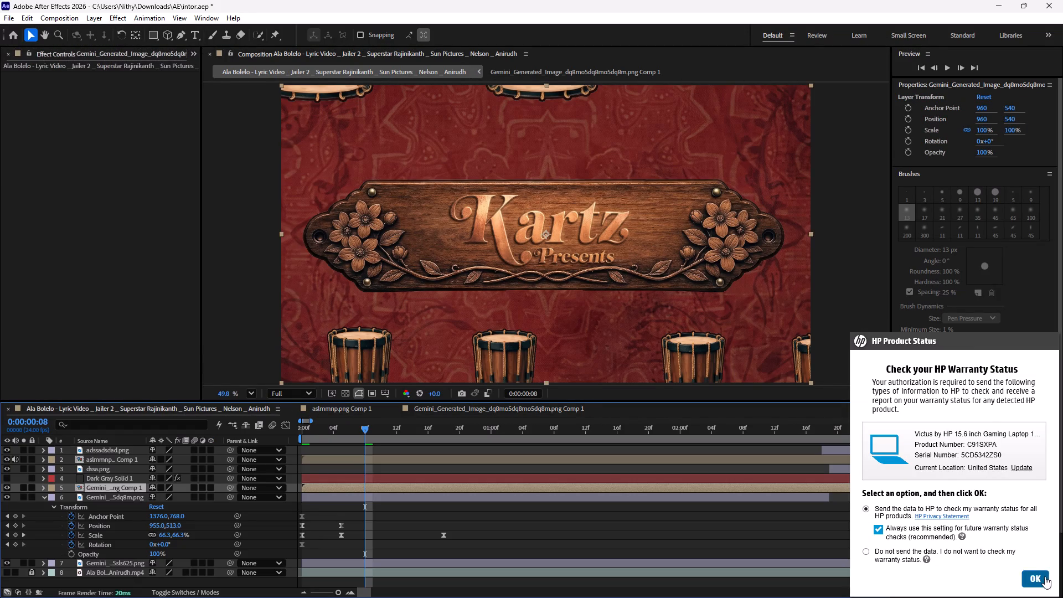
pyautogui.click(1045, 576)
# Turn on the audio of the Ala Bolelo mp4 layer and preview the composition from its first frame.
pyautogui.moveTo(359, 428); pyautogui.dragTo(258, 428)
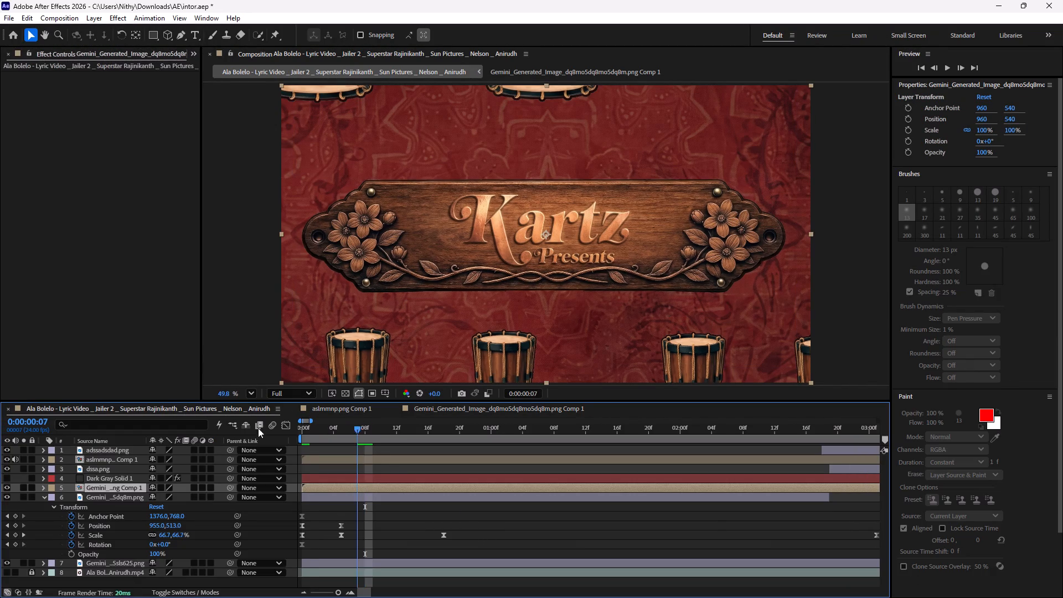
pyautogui.moveTo(258, 428); pyautogui.dragTo(171, 431)
pyautogui.click(12, 569)
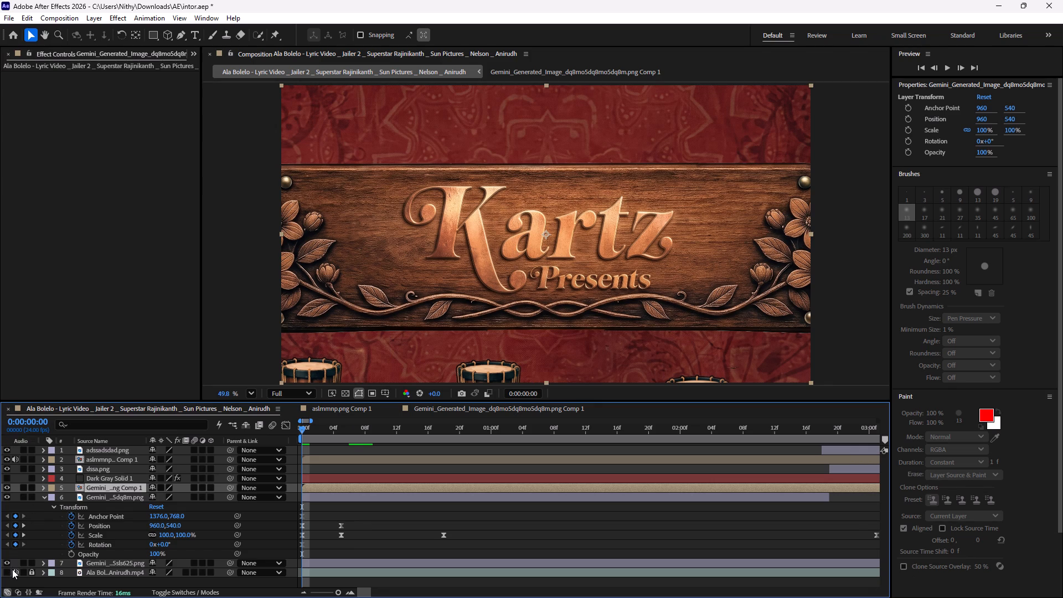
pyautogui.press('space')
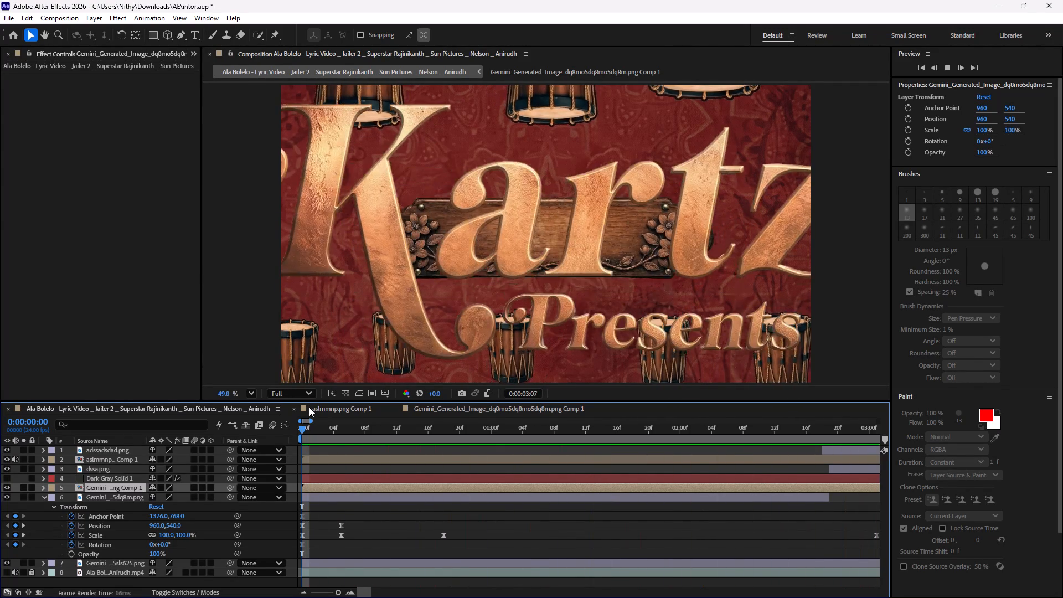
pyautogui.press('space')
pyautogui.hotkey('alt', 'Tab')
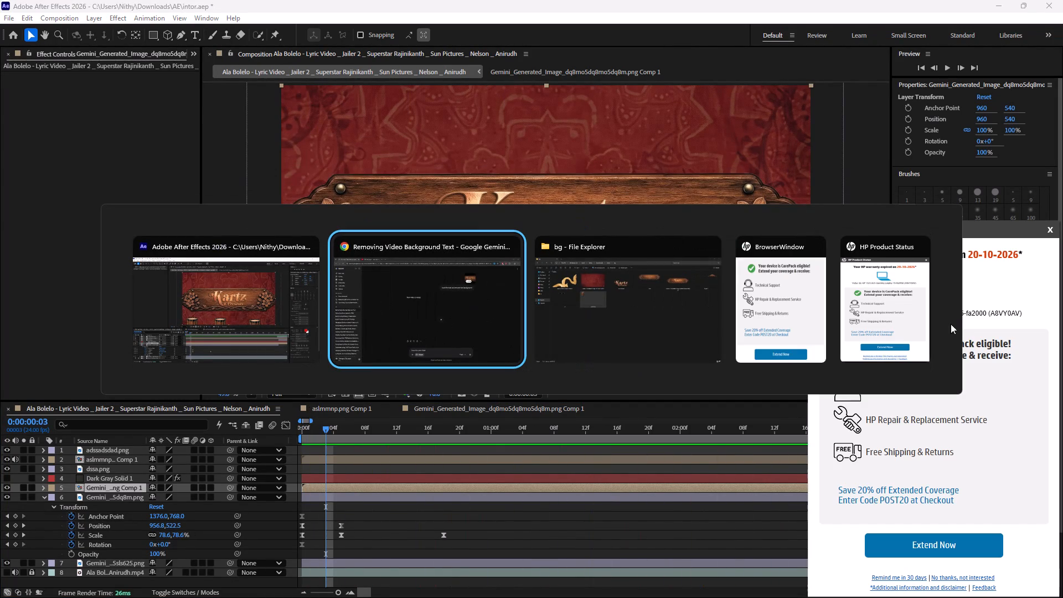
pyautogui.keyDown('alt'); pyautogui.click(920, 250); pyautogui.keyUp('alt')
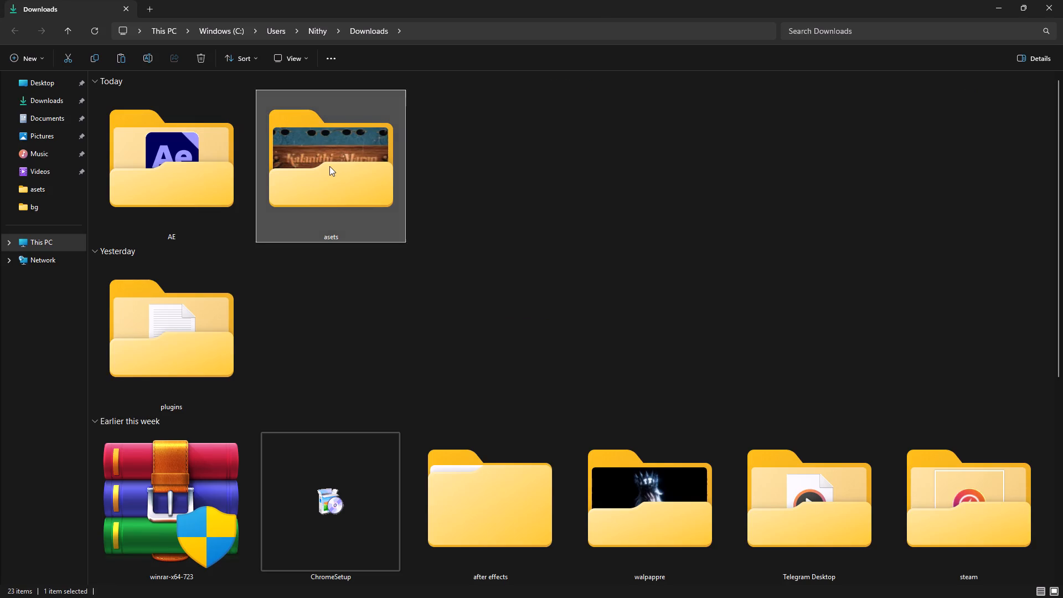
# Bring the gemini_generated_video_fd7bf2c1 file from the asets folder into the Ala Bolelo composition in After Effects.
pyautogui.moveTo(228, 183); pyautogui.dragTo(242, 374)
pyautogui.hotkey('alt', 'Tab')
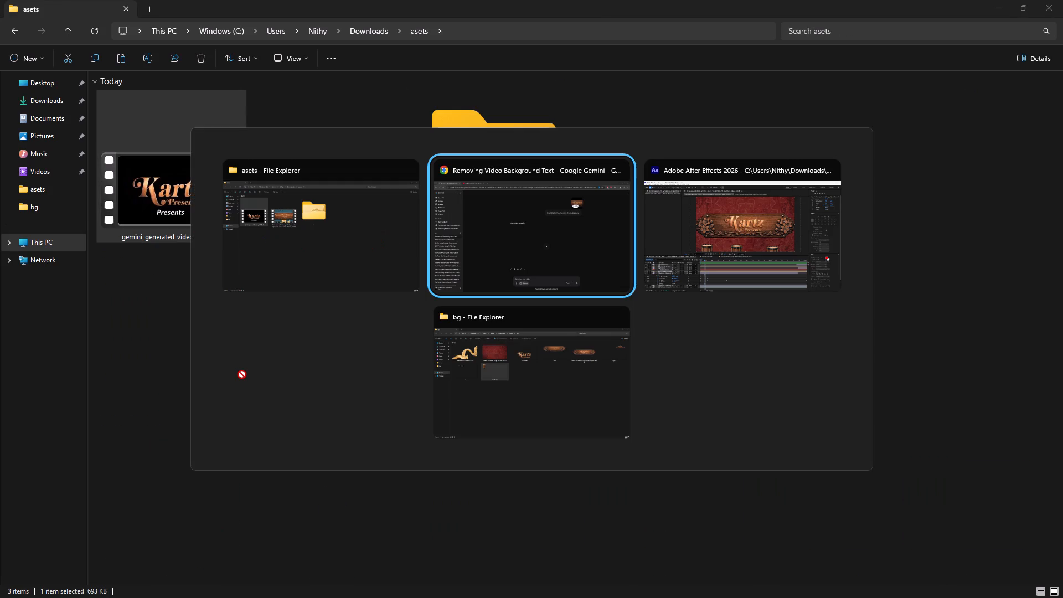
pyautogui.moveTo(242, 374); pyautogui.dragTo(352, 512)
pyautogui.hotkey('alt', 'Tab')
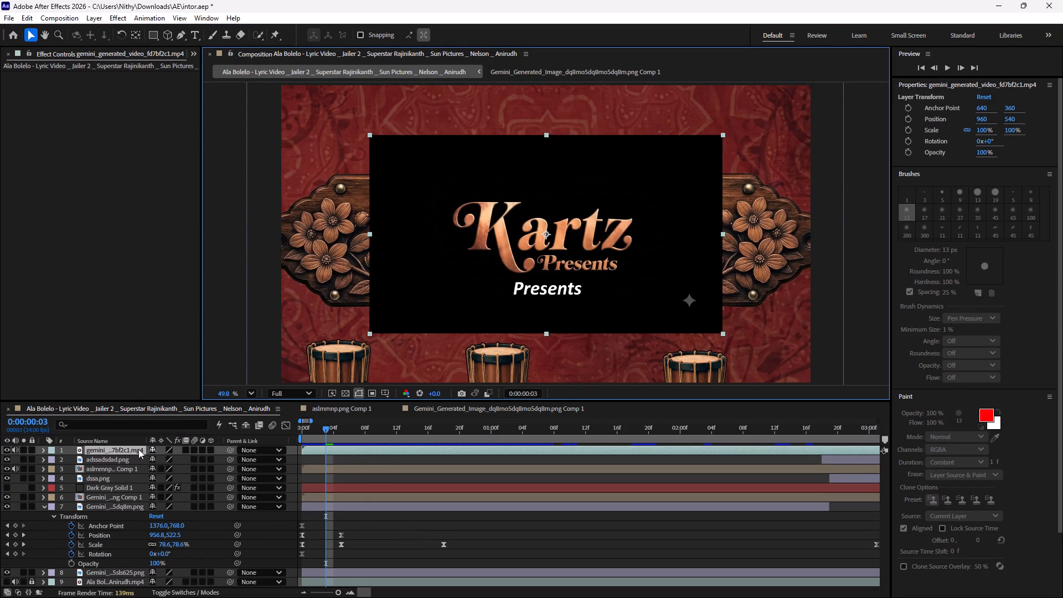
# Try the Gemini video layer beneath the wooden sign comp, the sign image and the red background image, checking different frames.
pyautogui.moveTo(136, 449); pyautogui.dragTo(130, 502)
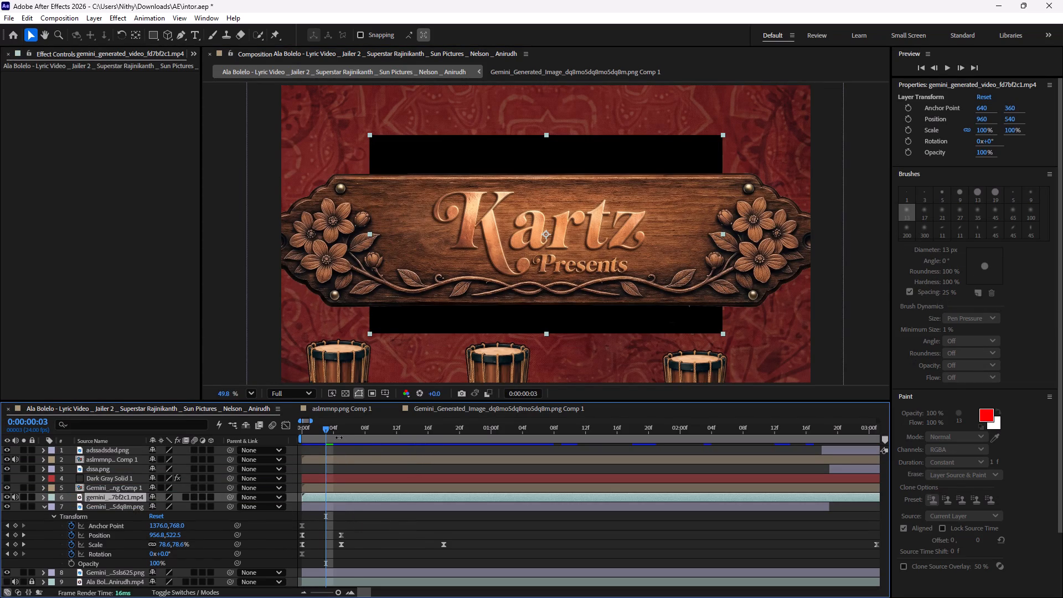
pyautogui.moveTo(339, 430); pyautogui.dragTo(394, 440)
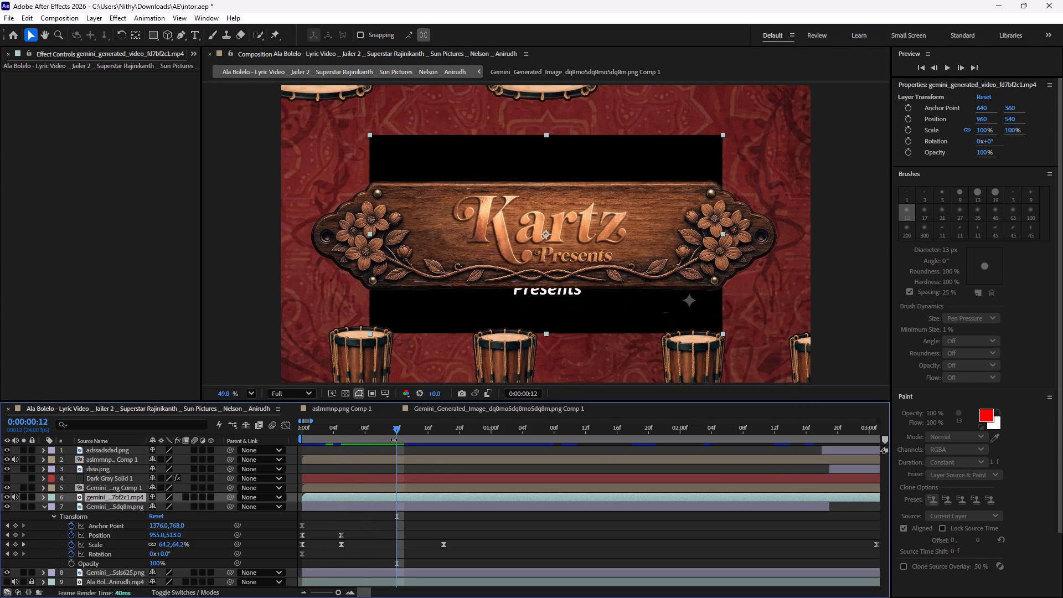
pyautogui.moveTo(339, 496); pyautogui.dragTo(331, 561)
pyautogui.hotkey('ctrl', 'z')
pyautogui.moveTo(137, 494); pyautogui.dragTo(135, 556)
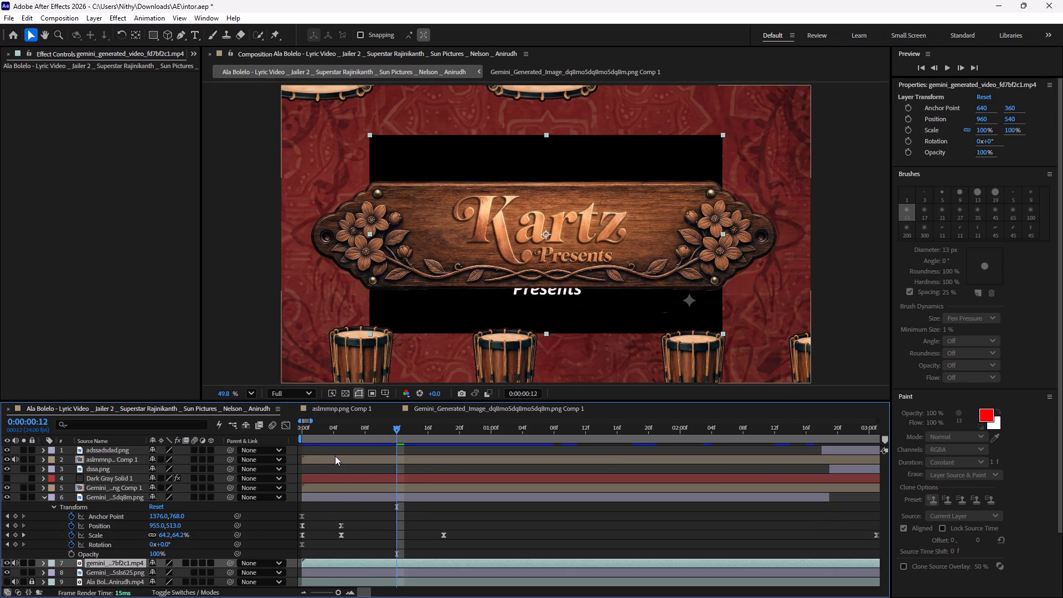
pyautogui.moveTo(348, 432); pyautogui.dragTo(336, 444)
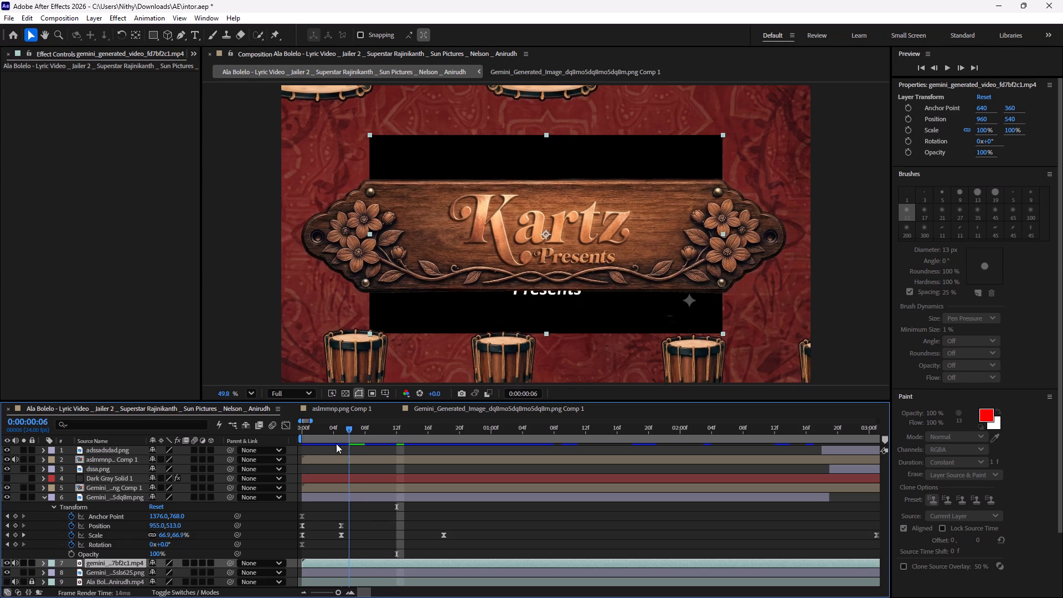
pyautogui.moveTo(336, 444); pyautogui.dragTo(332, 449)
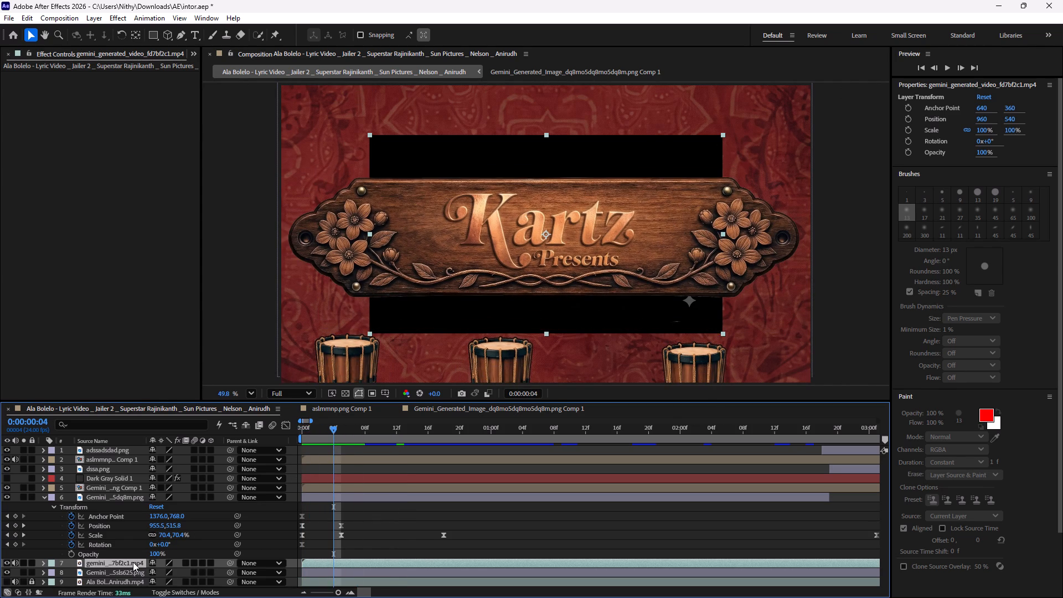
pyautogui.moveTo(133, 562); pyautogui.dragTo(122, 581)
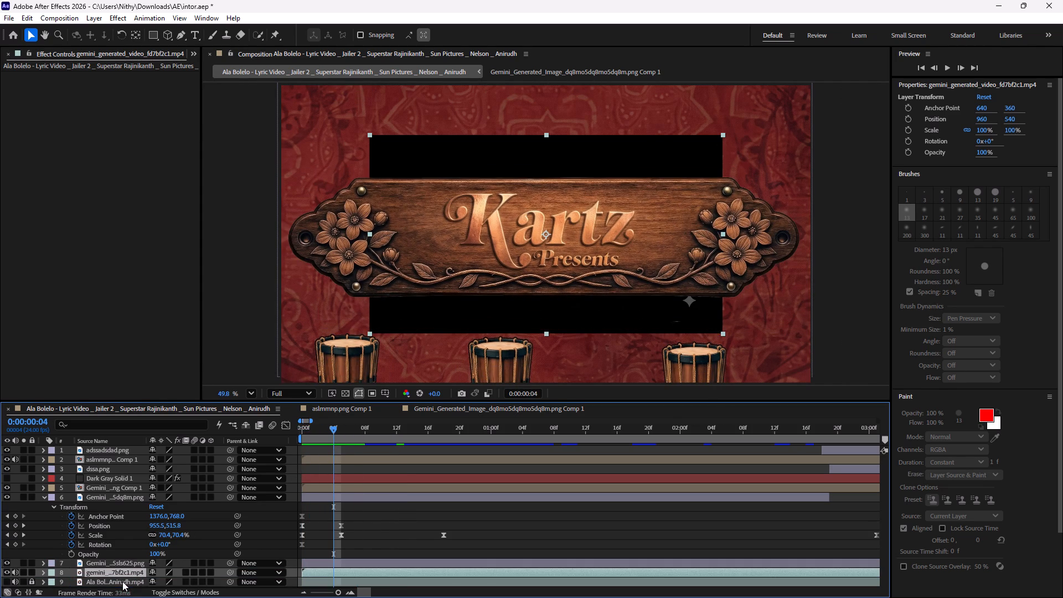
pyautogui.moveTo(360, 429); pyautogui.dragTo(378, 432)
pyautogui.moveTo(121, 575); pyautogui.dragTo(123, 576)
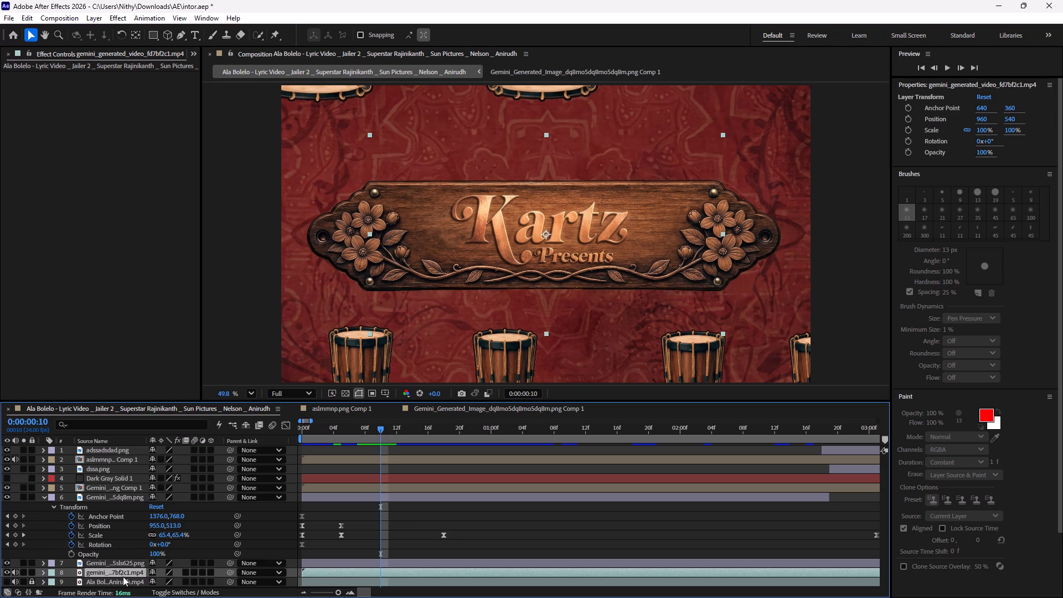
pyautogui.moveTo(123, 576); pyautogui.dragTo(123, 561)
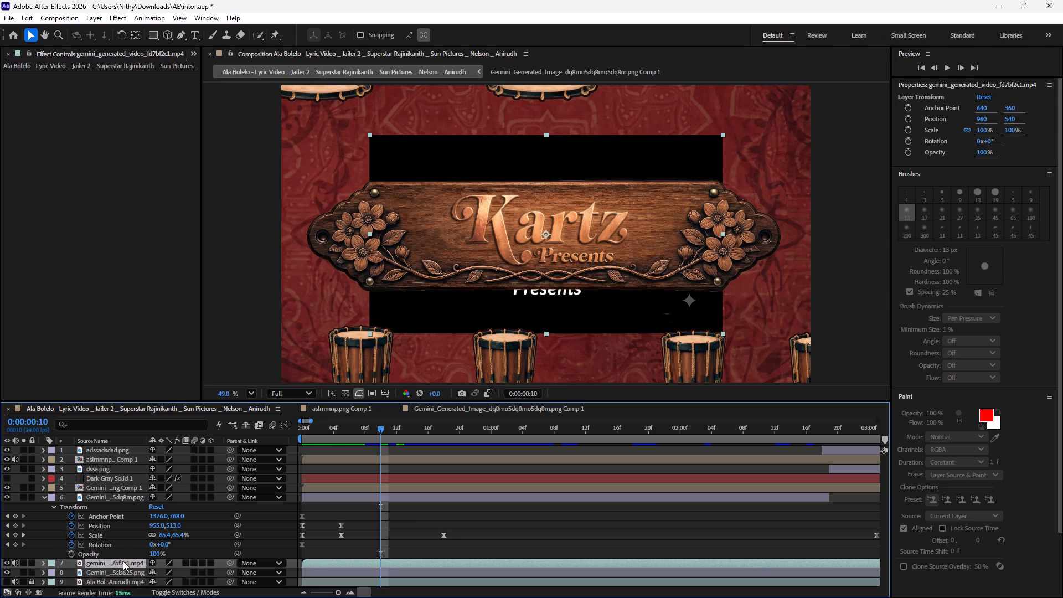
# Collapse the sign image layer's properties and move the Gemini video layer directly above the Gemini image Comp 1 layer.
pyautogui.click(45, 499)
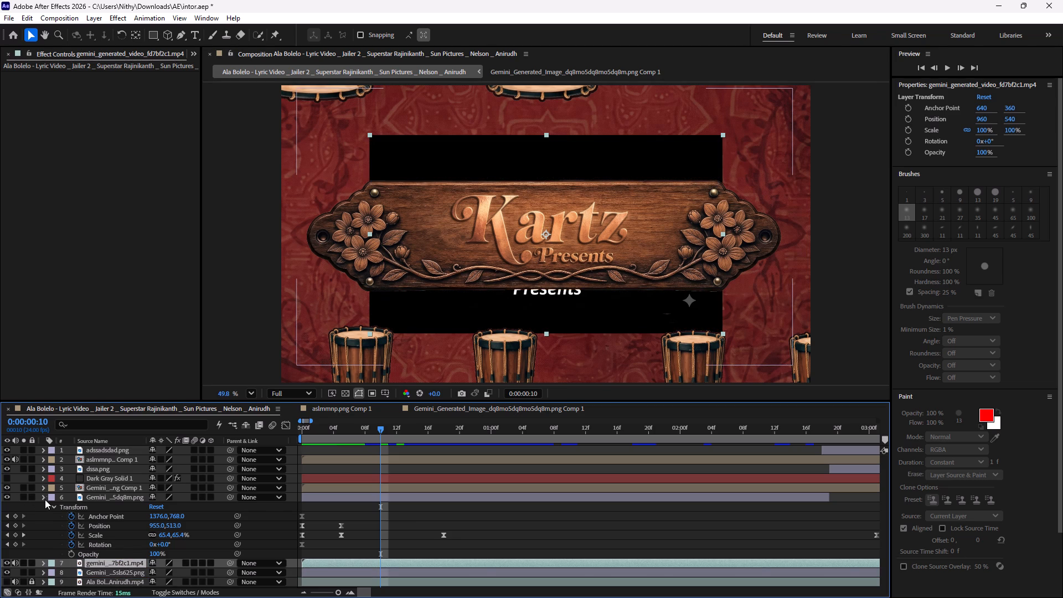
pyautogui.moveTo(116, 505); pyautogui.dragTo(118, 489)
pyautogui.moveTo(115, 495); pyautogui.dragTo(115, 485)
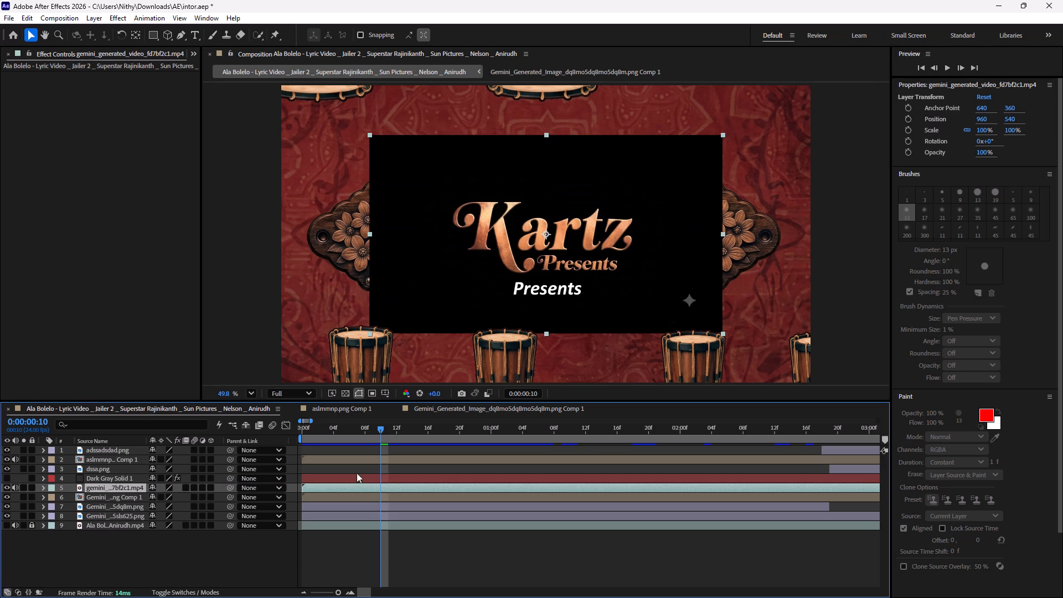
# Preview the composition from the first frame to check the Gemini video over the wooden sign.
pyautogui.moveTo(370, 432); pyautogui.dragTo(230, 461)
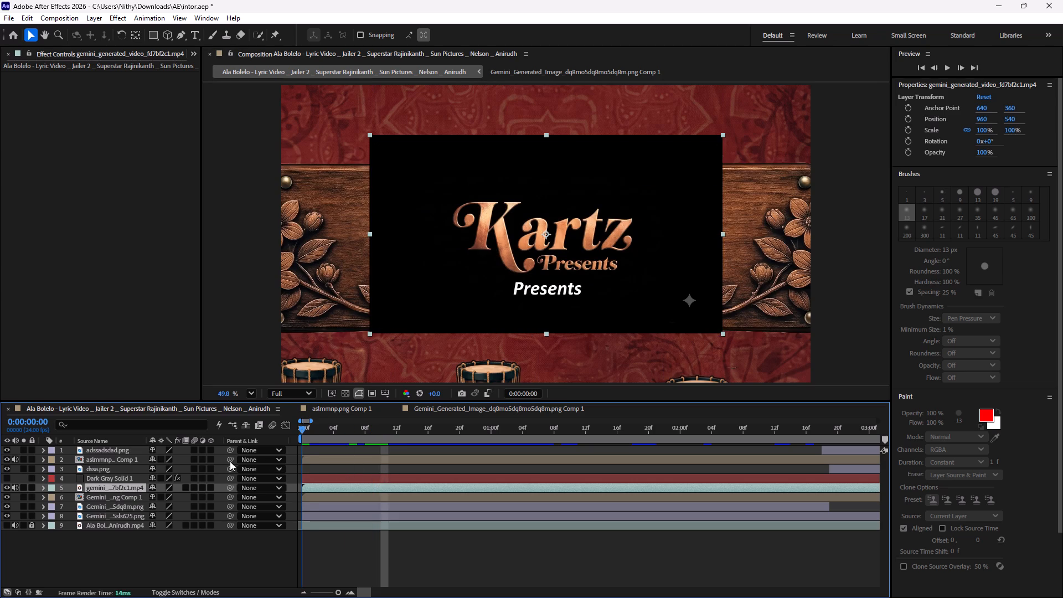
pyautogui.moveTo(230, 461); pyautogui.dragTo(229, 460)
pyautogui.press('space')
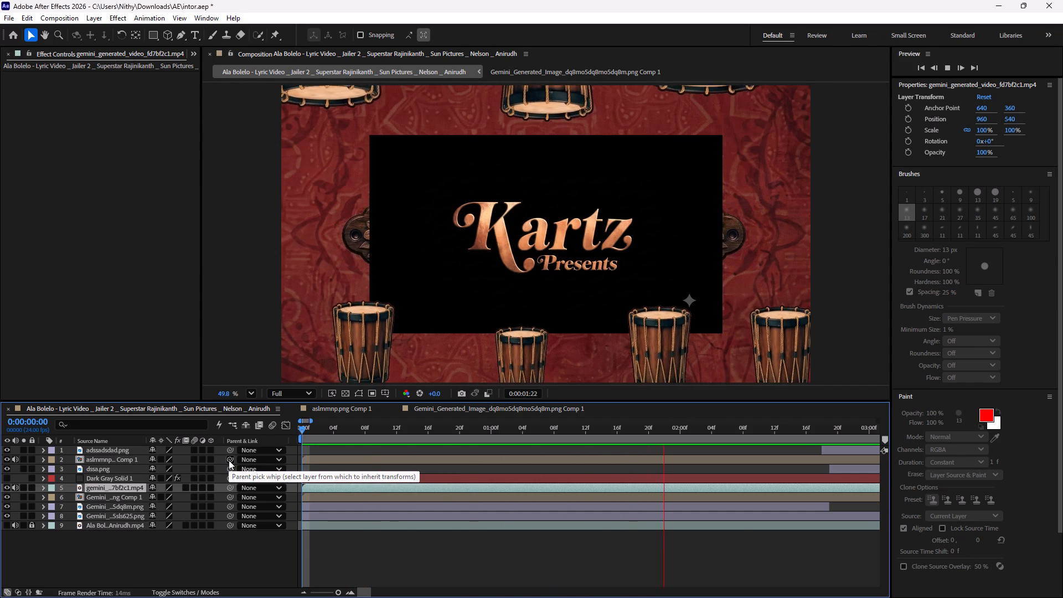
pyautogui.press('space')
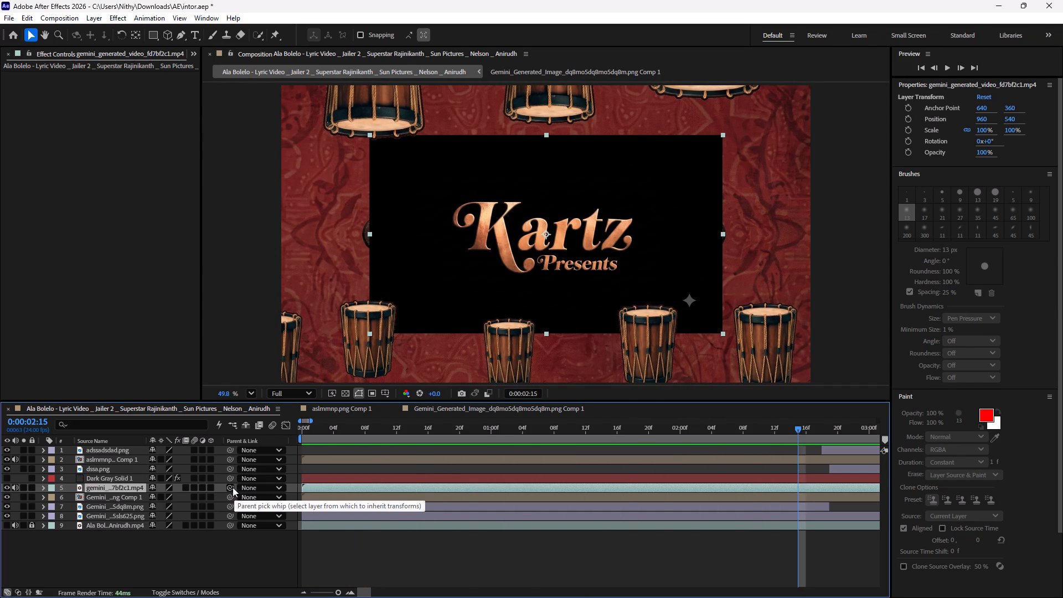
# Parent the Gemini video layer to the Gemini image Comp 1 layer and preview the composition from the first frame.
pyautogui.moveTo(230, 487); pyautogui.dragTo(132, 496)
pyautogui.moveTo(362, 427); pyautogui.dragTo(354, 429)
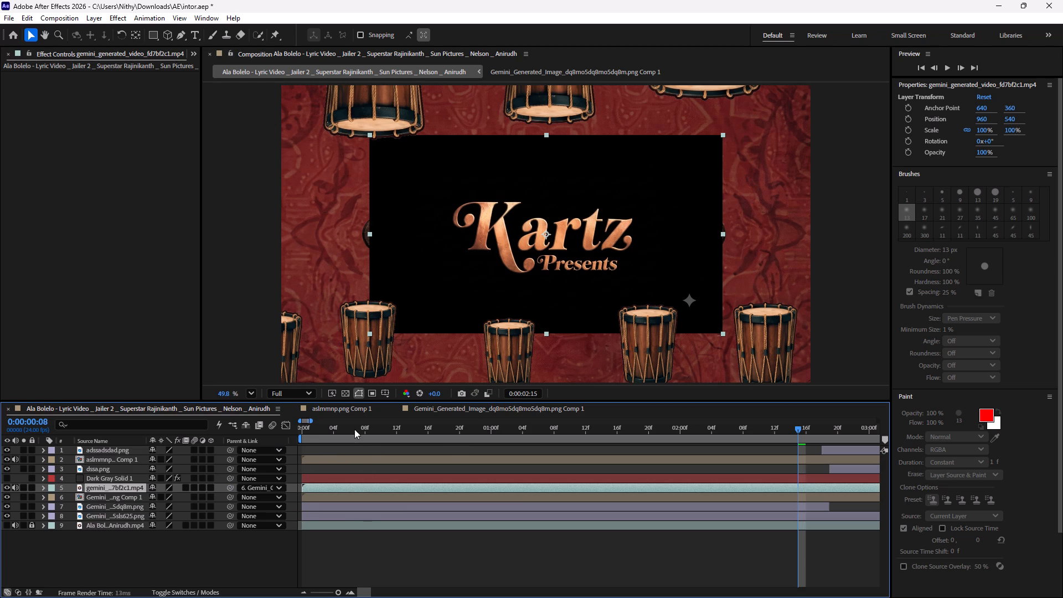
pyautogui.moveTo(354, 429); pyautogui.dragTo(214, 450)
pyautogui.press('space')
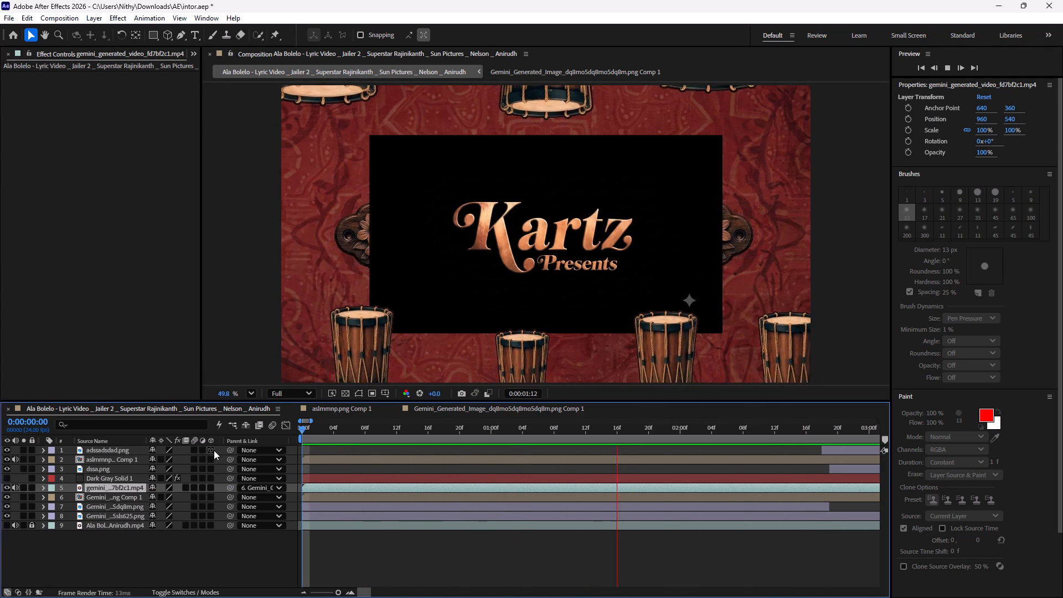
pyautogui.press('space')
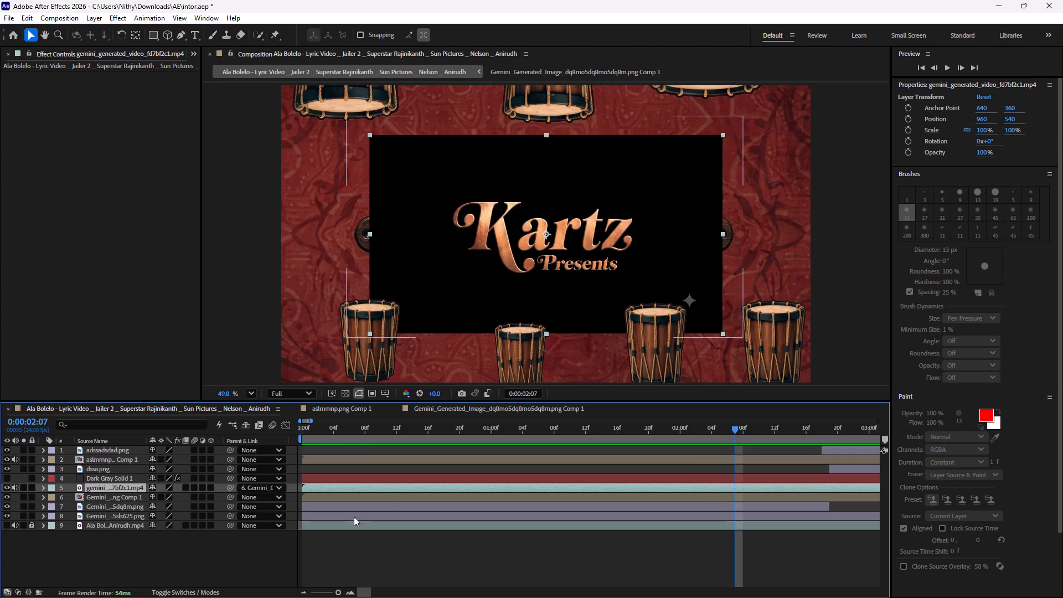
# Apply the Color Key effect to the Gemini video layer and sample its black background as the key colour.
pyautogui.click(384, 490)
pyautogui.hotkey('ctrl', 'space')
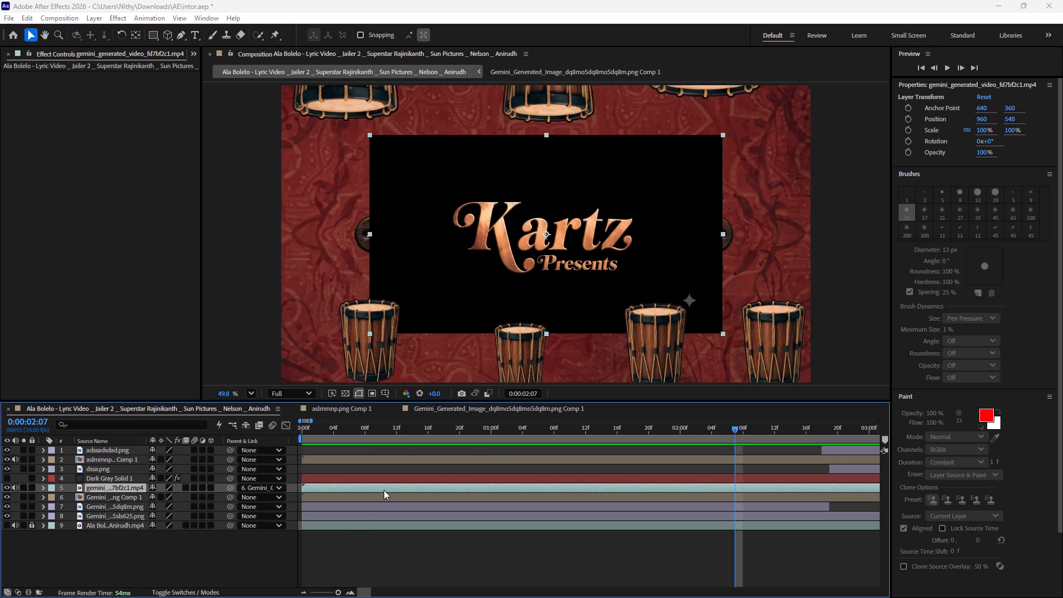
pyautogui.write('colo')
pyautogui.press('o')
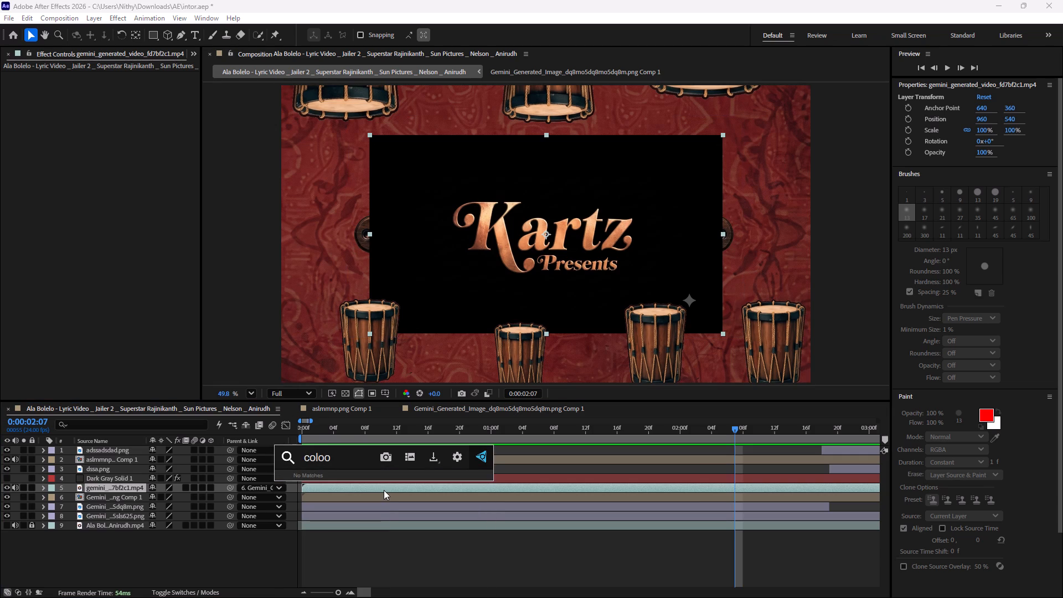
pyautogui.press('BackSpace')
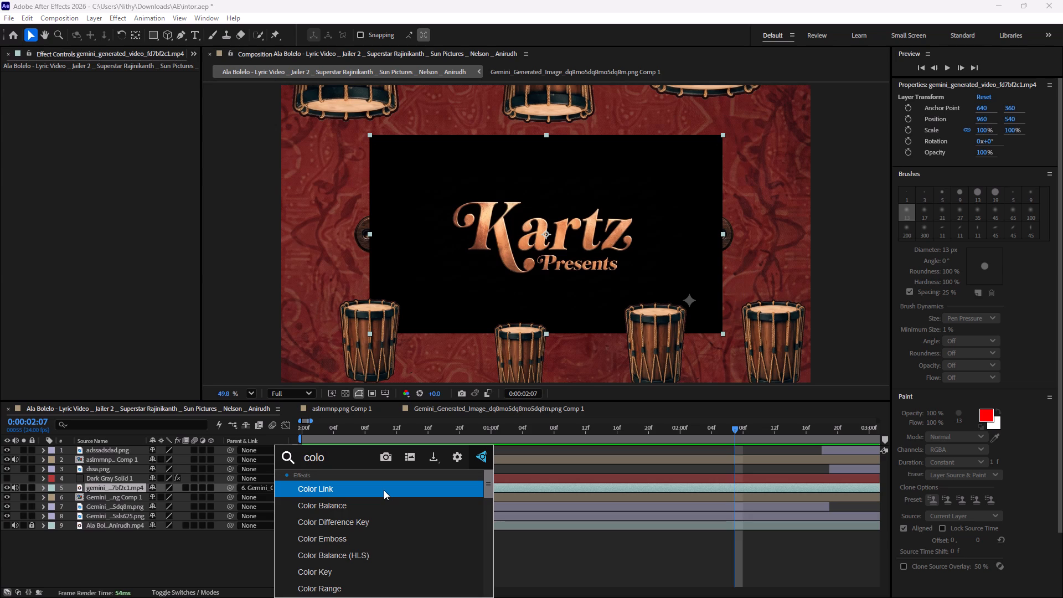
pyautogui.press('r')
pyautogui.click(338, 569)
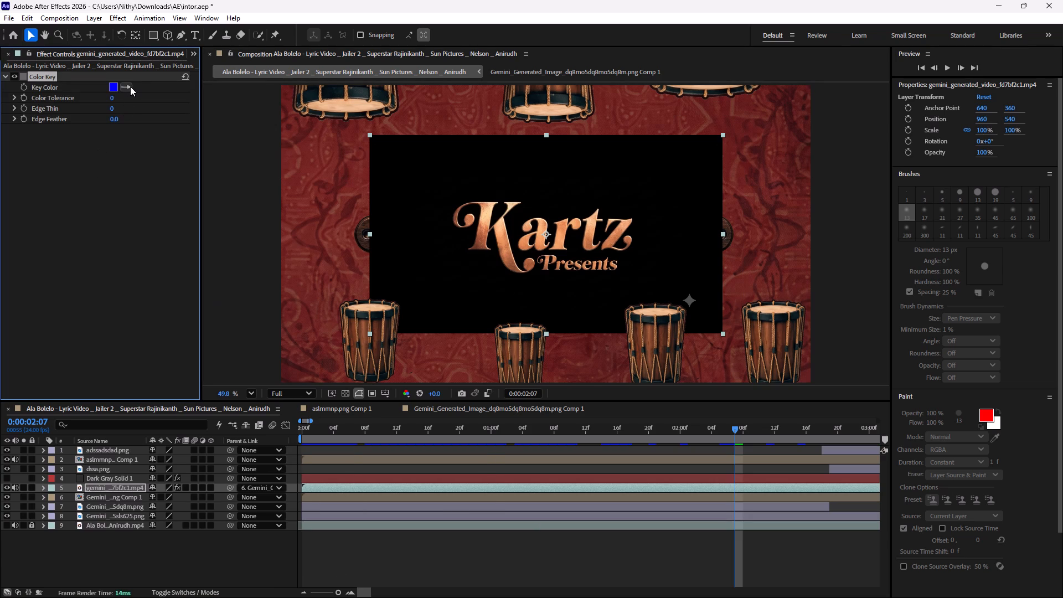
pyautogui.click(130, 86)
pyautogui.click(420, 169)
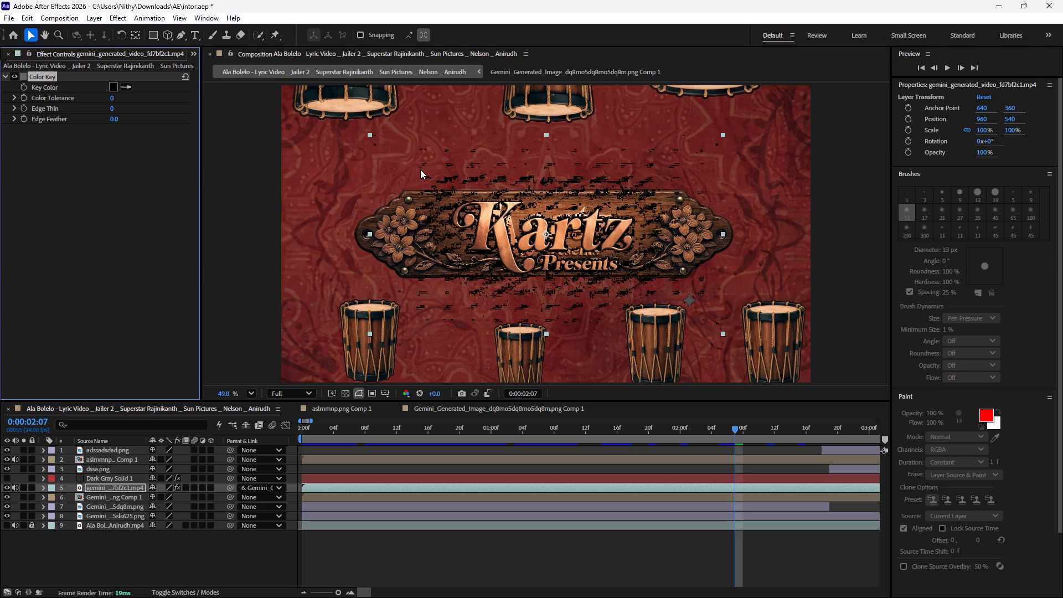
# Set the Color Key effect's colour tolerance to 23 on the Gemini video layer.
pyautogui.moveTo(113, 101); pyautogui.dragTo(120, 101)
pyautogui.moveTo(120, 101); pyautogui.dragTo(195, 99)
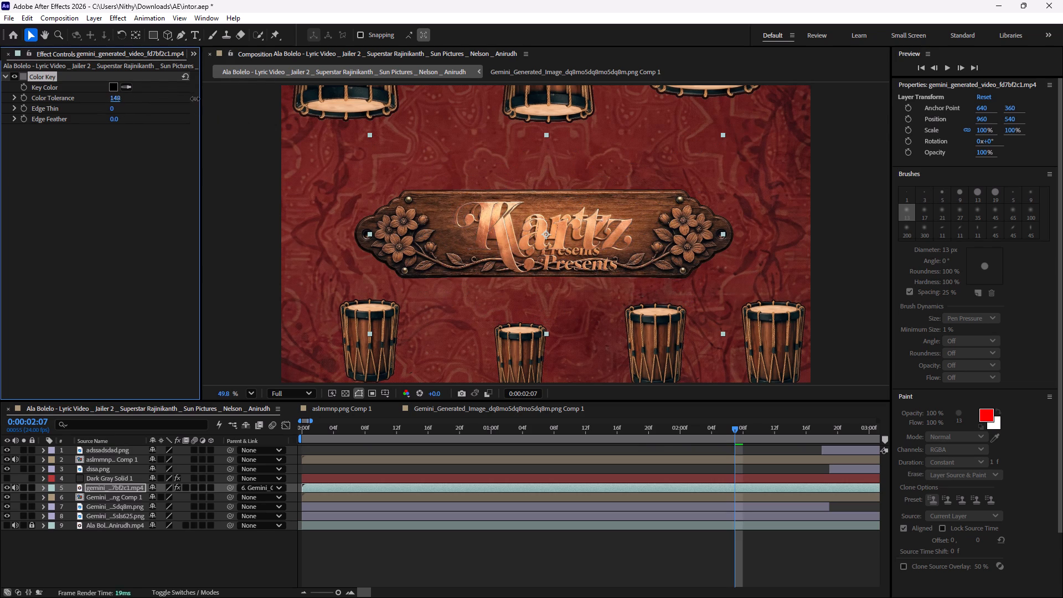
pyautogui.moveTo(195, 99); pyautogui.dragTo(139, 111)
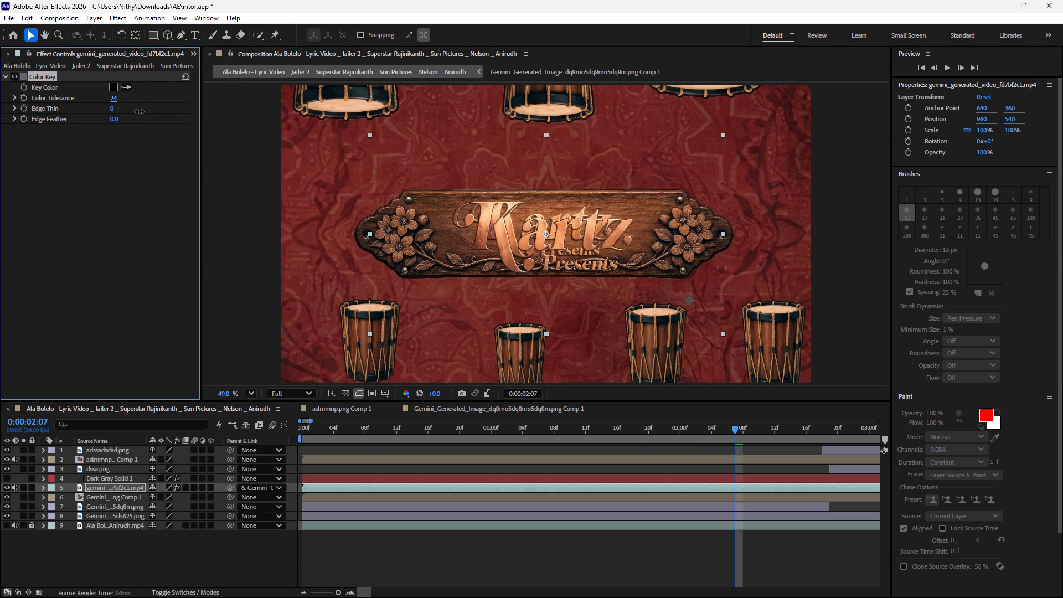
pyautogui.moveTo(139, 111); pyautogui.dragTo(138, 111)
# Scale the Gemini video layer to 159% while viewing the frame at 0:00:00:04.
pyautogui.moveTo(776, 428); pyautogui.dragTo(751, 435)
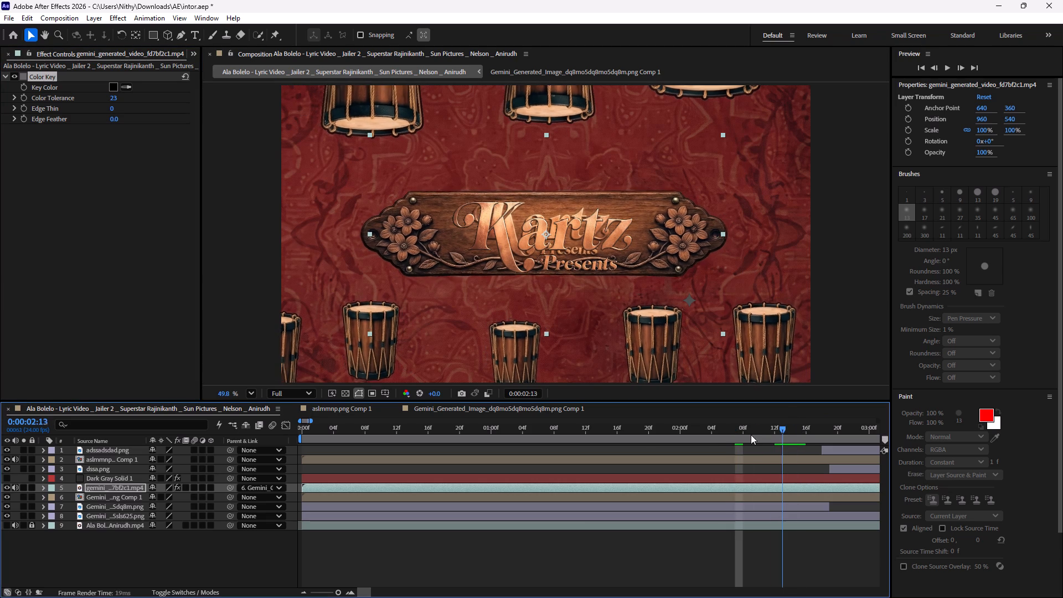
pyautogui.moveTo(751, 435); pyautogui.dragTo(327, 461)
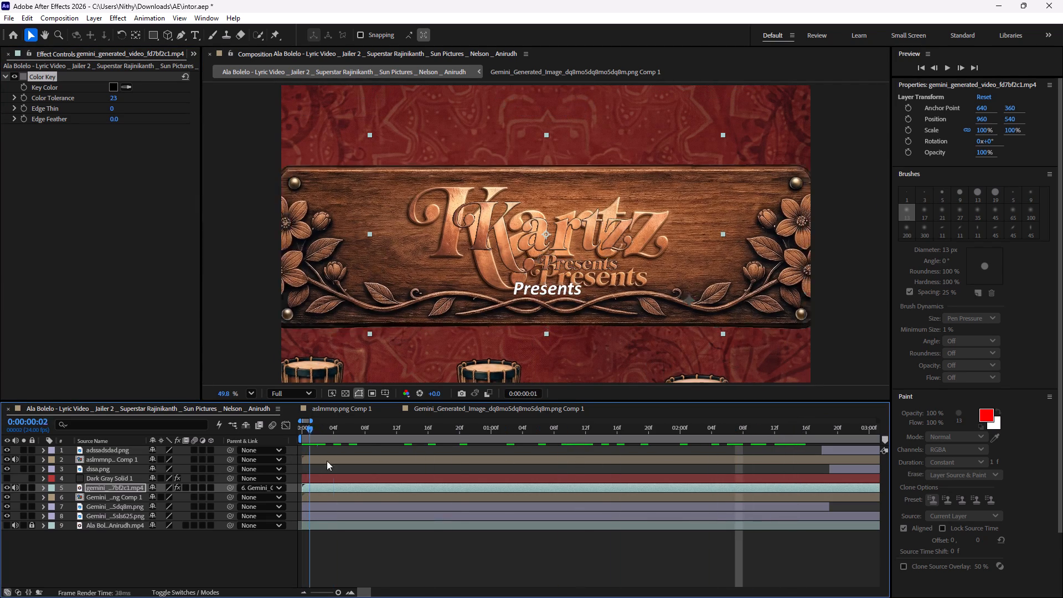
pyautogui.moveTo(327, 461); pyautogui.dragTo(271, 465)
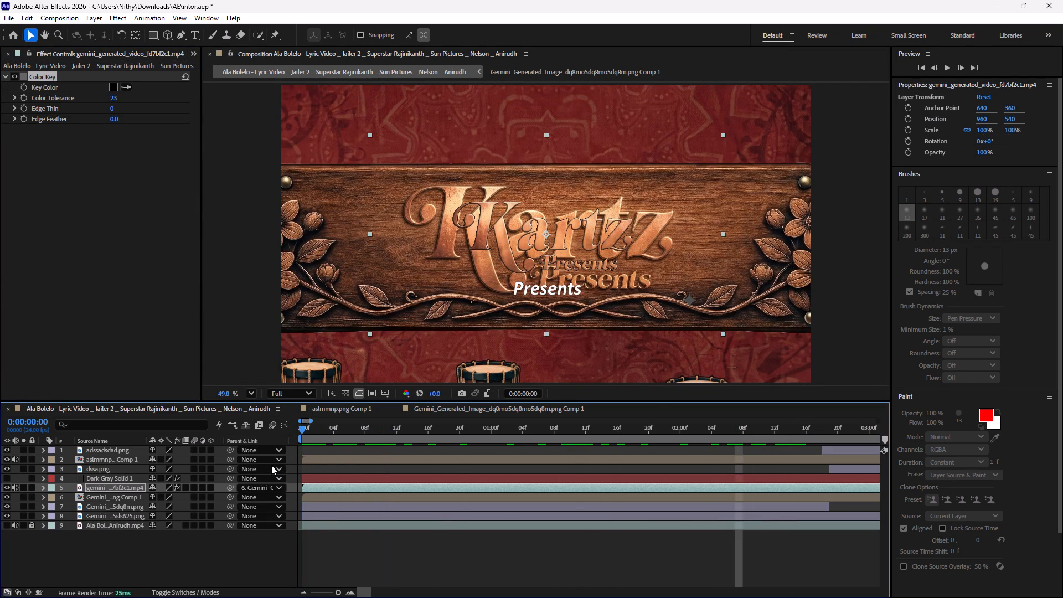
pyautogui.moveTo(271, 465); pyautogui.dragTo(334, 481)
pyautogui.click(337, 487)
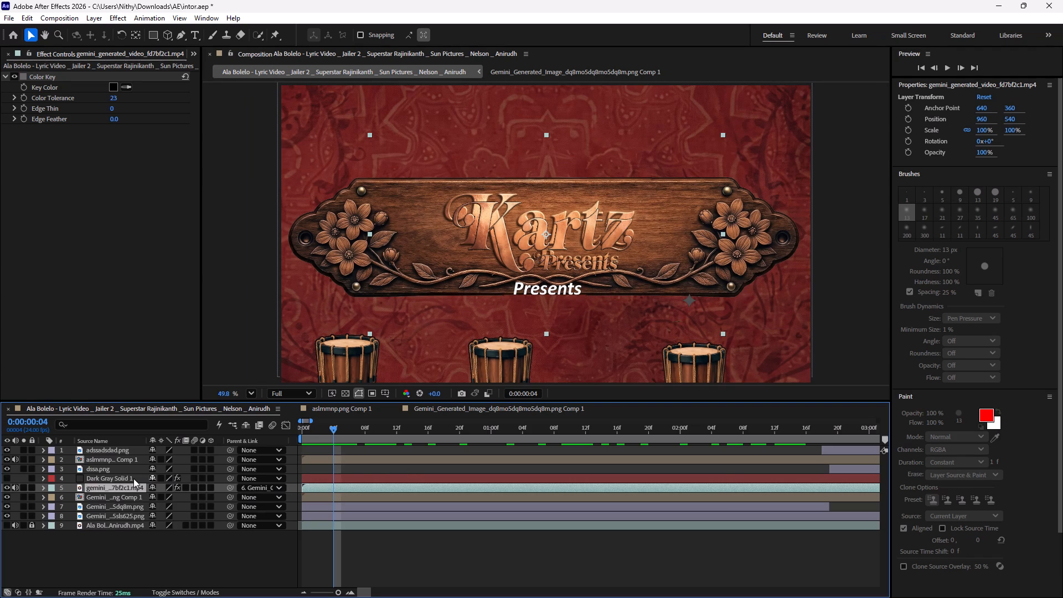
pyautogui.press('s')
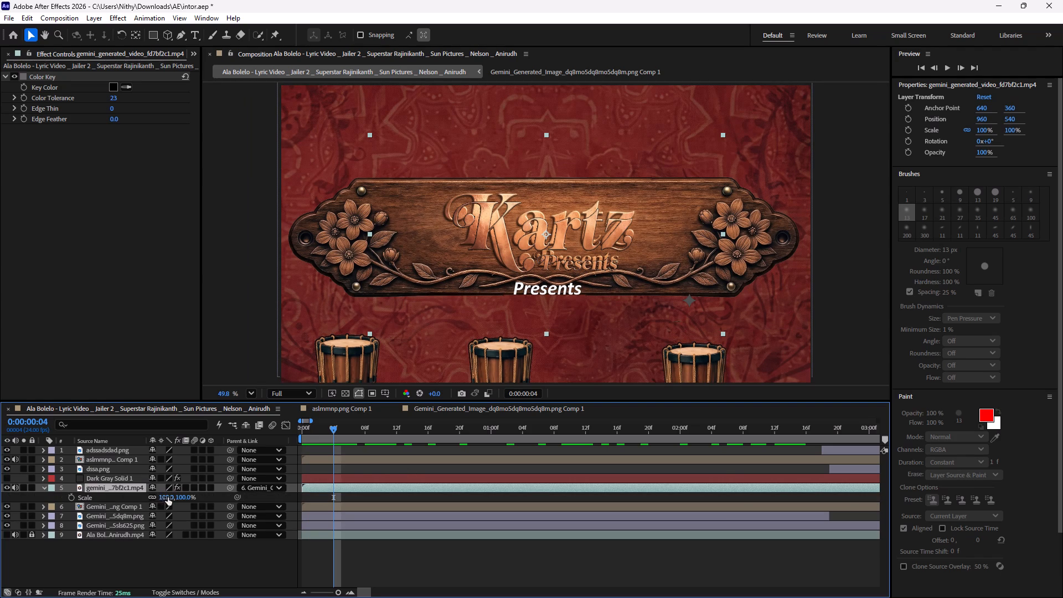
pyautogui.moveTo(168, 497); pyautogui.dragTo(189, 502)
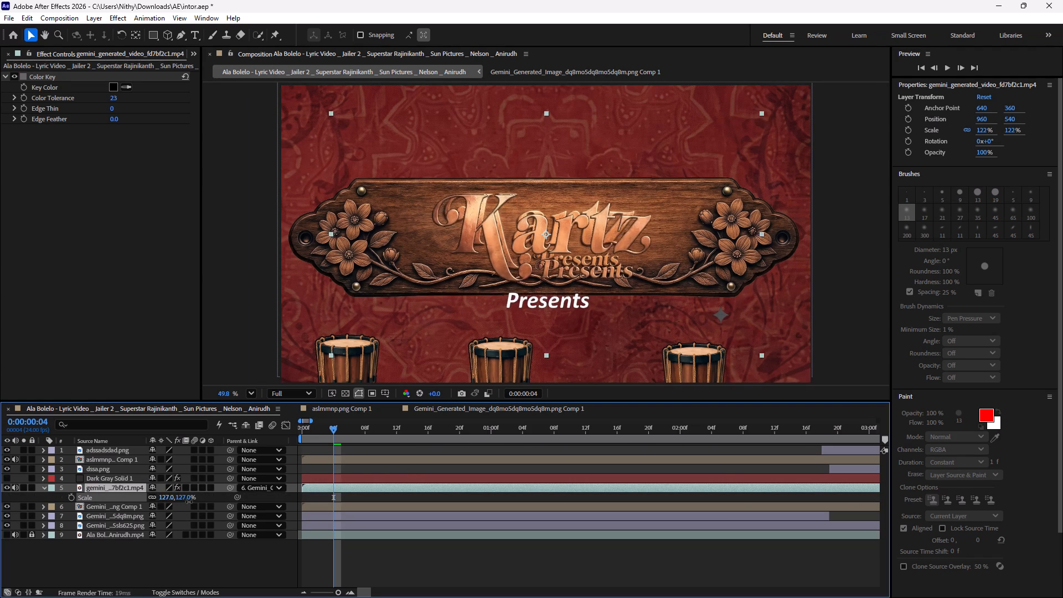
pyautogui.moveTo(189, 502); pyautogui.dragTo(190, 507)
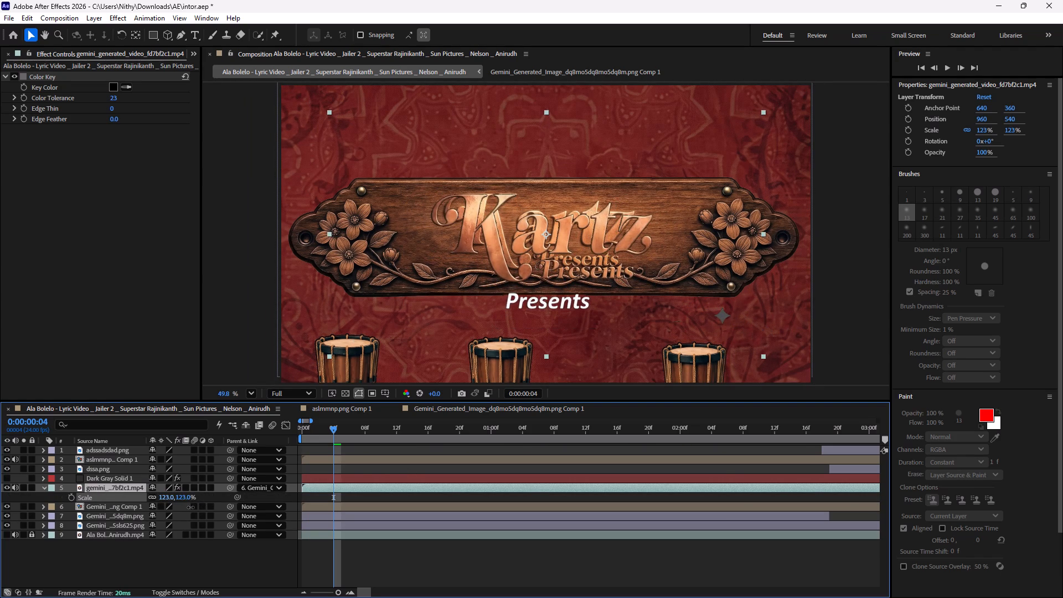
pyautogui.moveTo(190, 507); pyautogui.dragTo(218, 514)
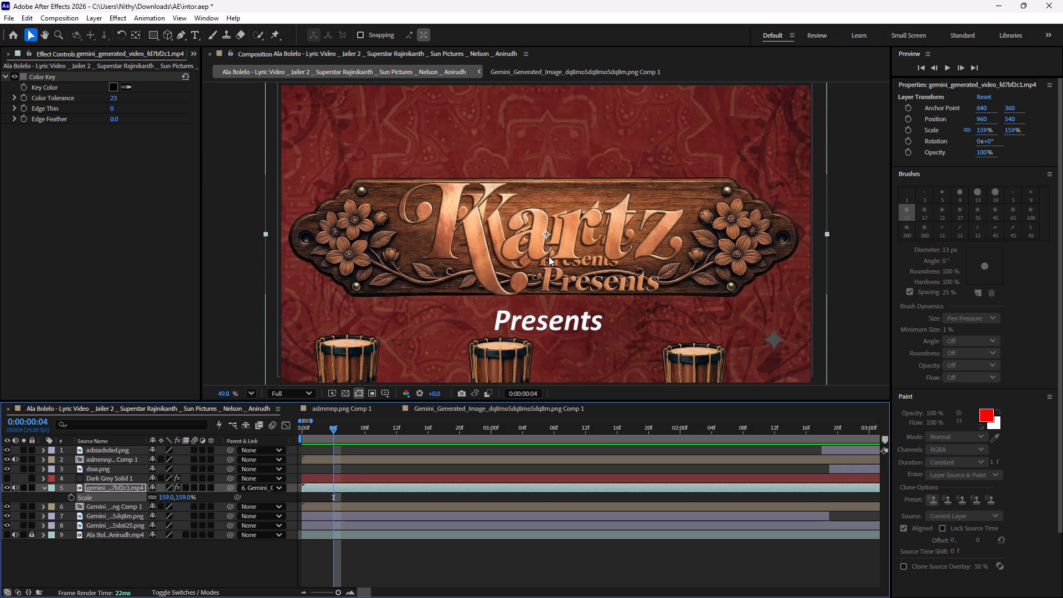
# Delete the Gemini video layer from the composition.
pyautogui.press('BackSpace')
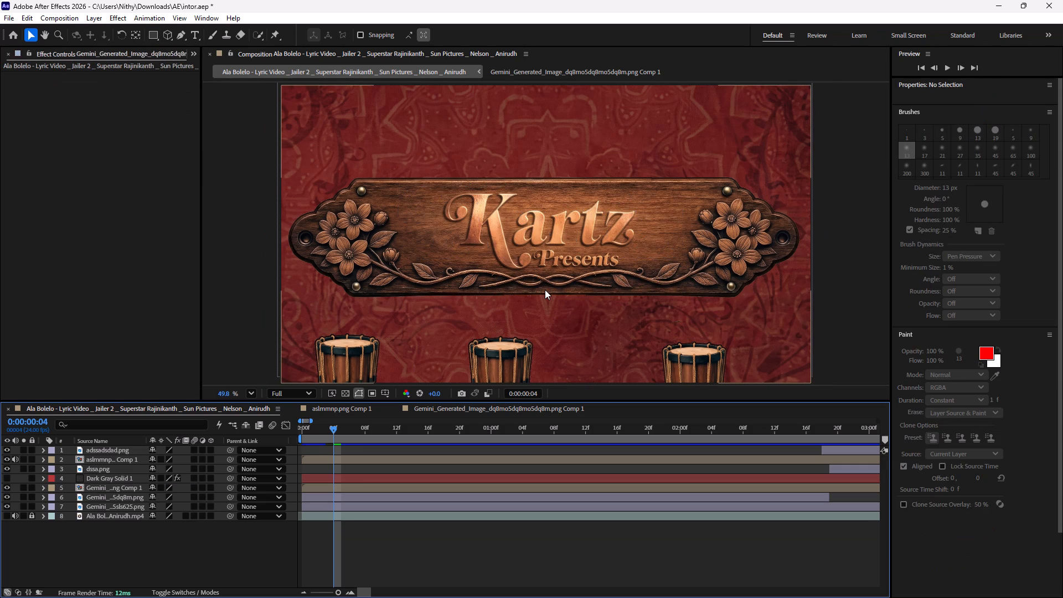
# Scrub the composition from the first frame to past three seconds to review the Kartz text and wooden sign animation.
pyautogui.moveTo(329, 428); pyautogui.dragTo(274, 431)
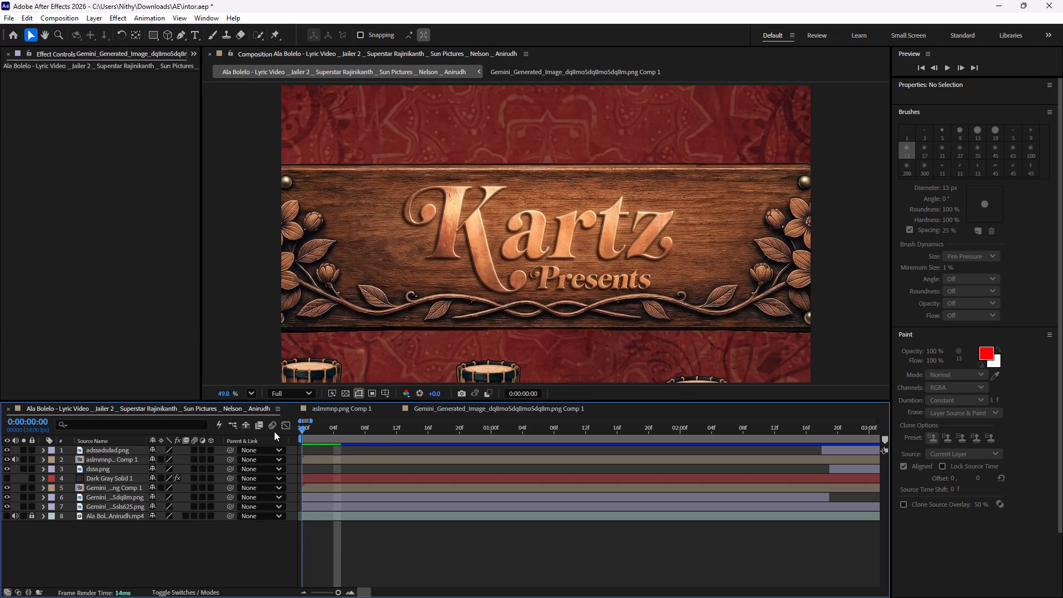
pyautogui.moveTo(274, 431); pyautogui.dragTo(513, 465)
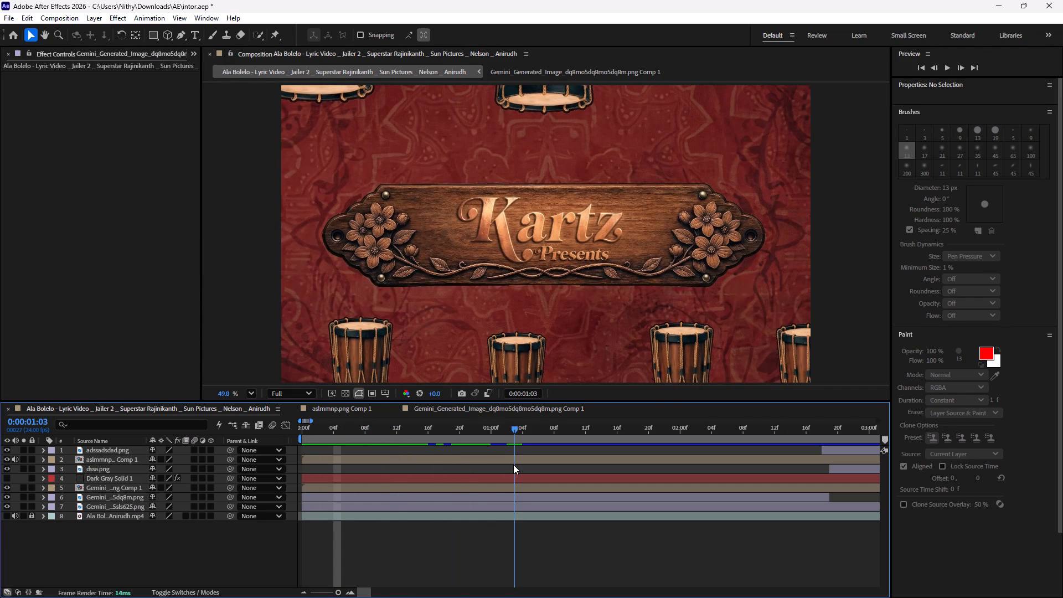
pyautogui.moveTo(513, 465); pyautogui.dragTo(679, 472)
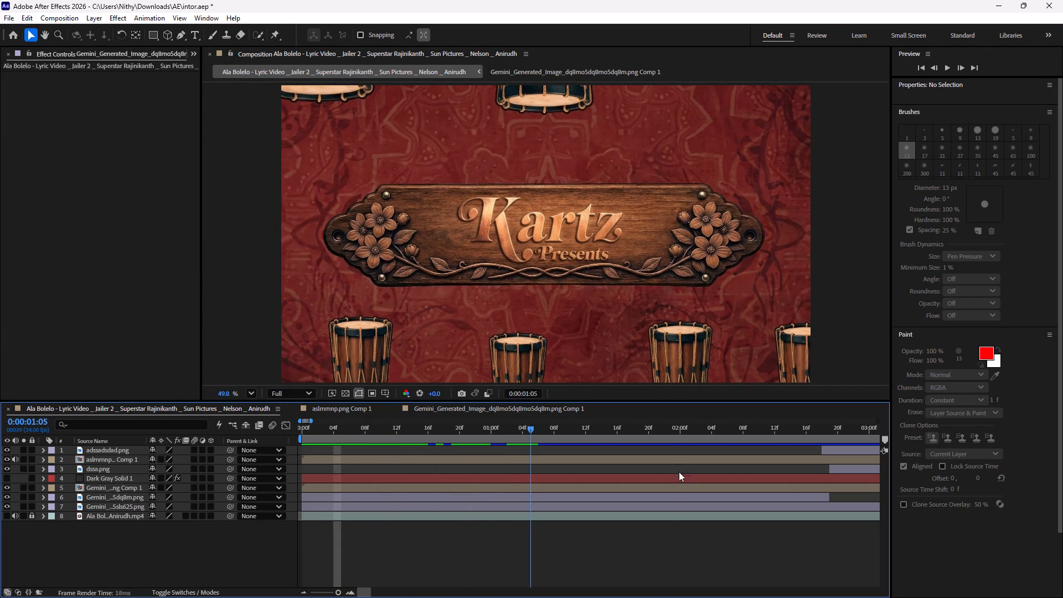
pyautogui.moveTo(679, 472); pyautogui.dragTo(879, 464)
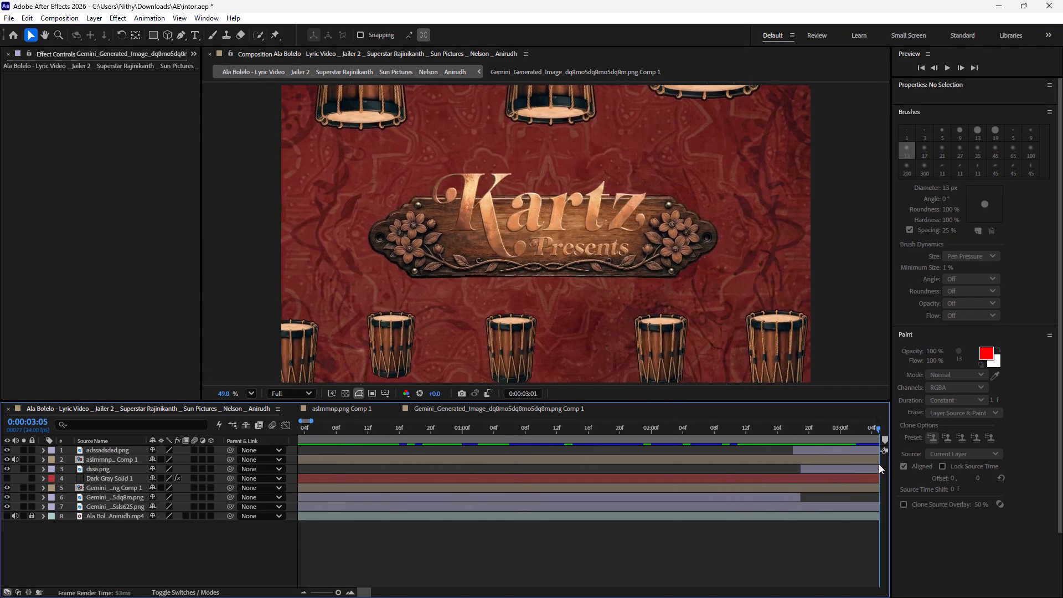
pyautogui.moveTo(879, 464); pyautogui.dragTo(477, 478)
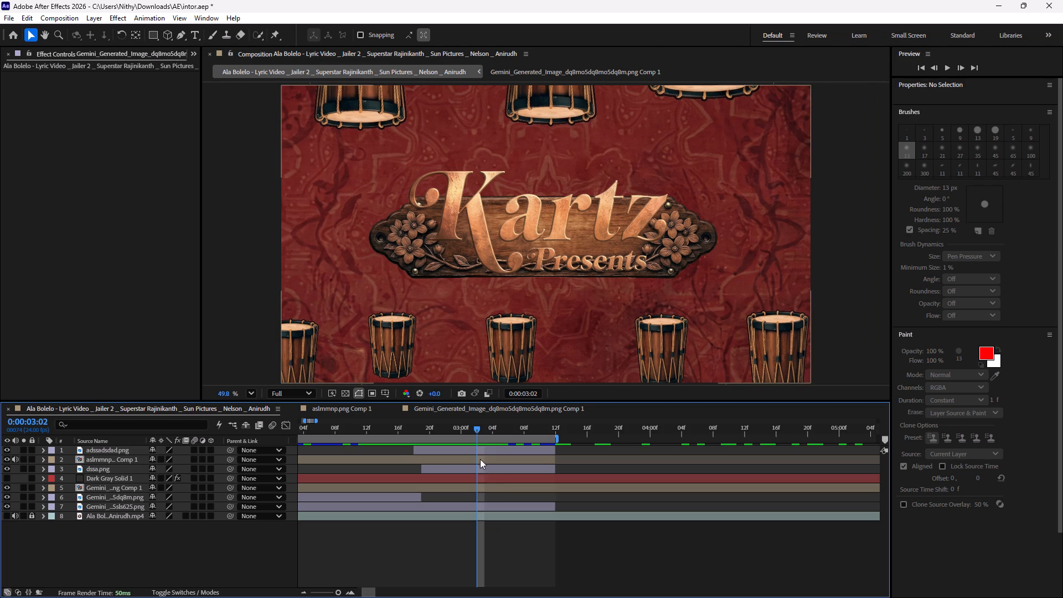
# Toggle the visibility of the top three layers off and on at 0:00:03:02 to check what each one contributes.
pyautogui.click(464, 469)
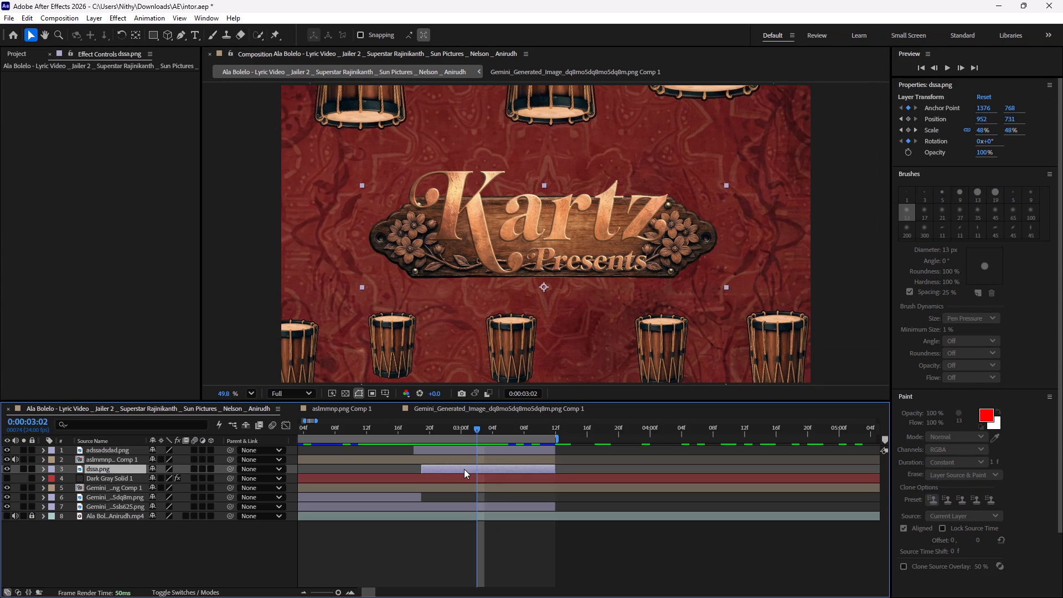
pyautogui.click(7, 457)
pyautogui.click(7, 457)
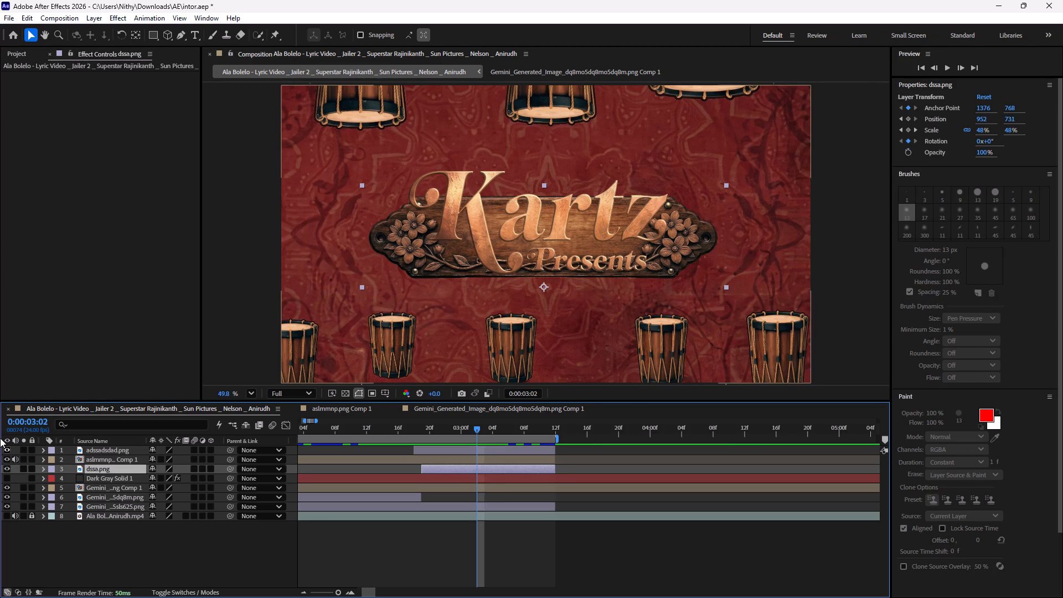
pyautogui.click(6, 449)
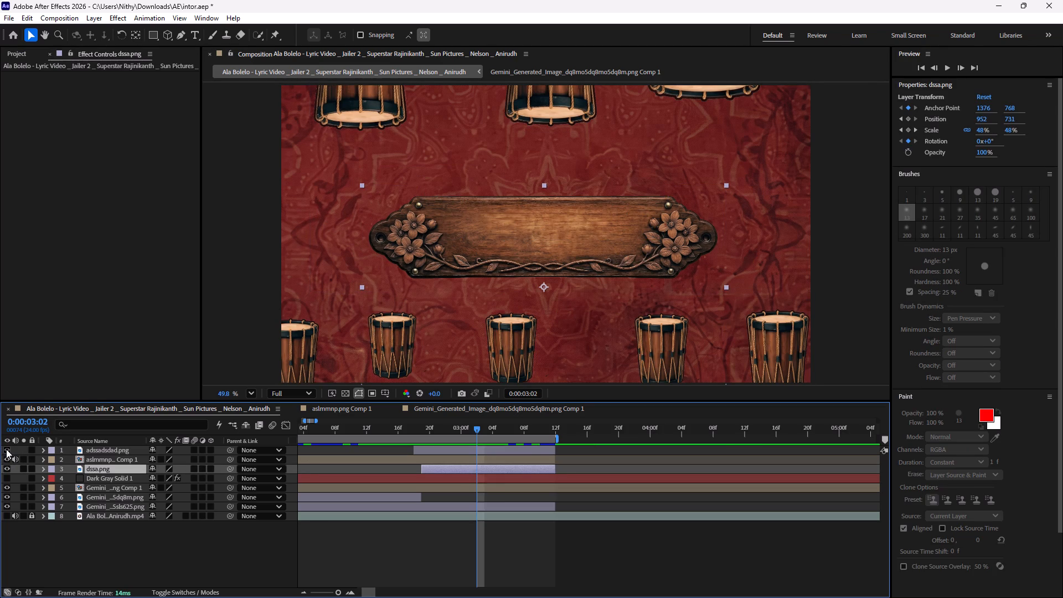
pyautogui.click(6, 449)
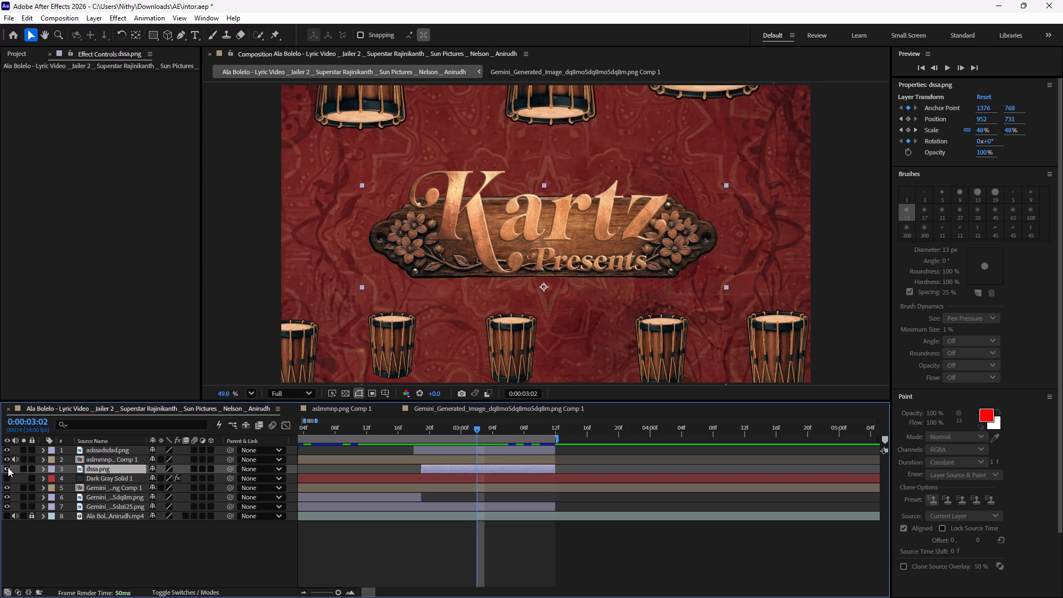
pyautogui.click(8, 467)
pyautogui.click(8, 467)
# Switch to Chrome and open the YouTube home page through a web search for "yt", checking the Wi-Fi connection while it loads.
pyautogui.hotkey('alt', 'Tab')
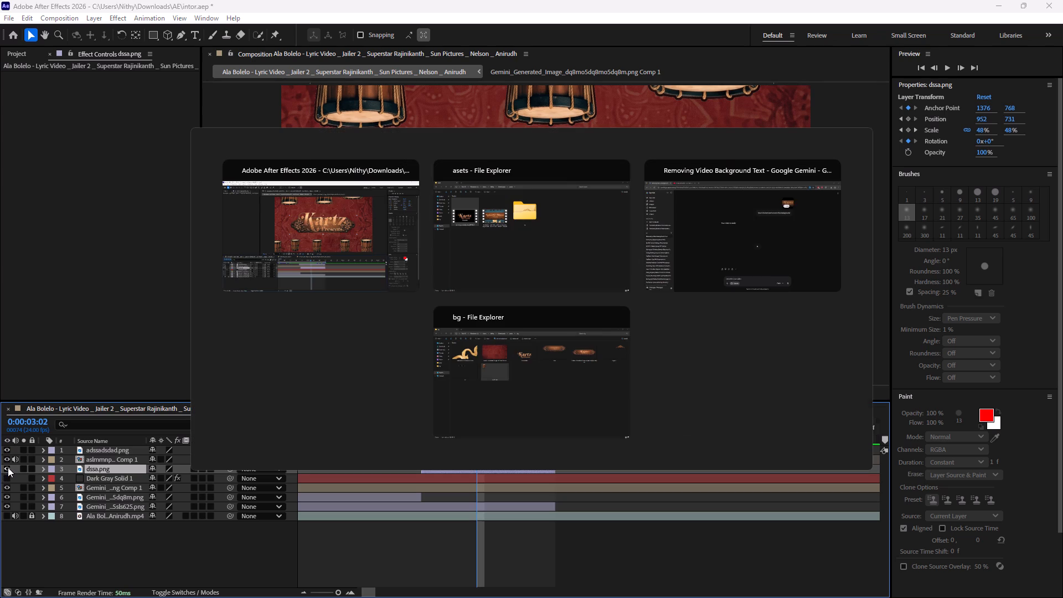
pyautogui.hotkey('alt', 'Tab')
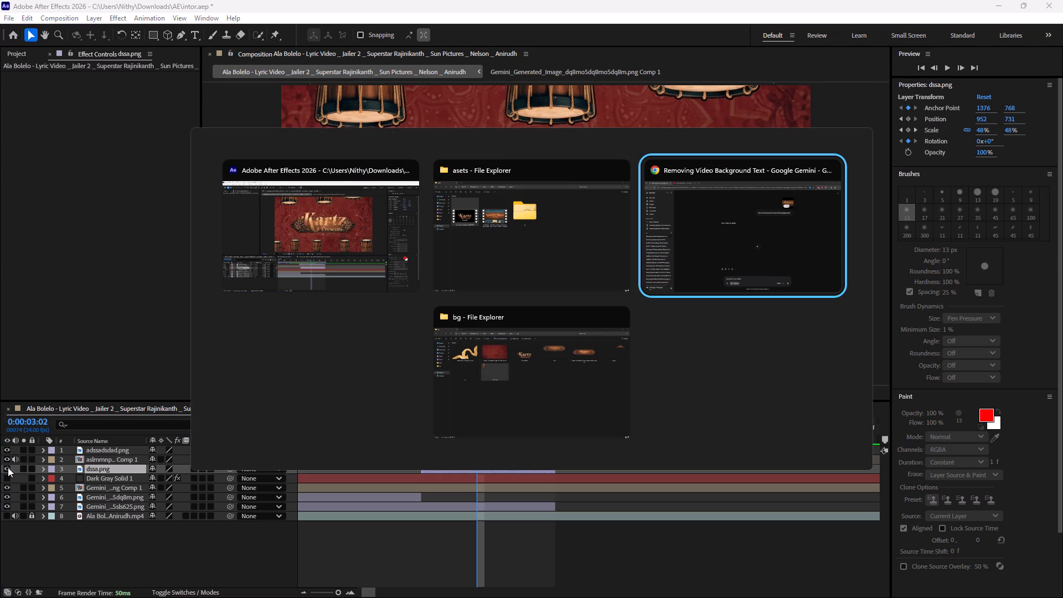
pyautogui.click(236, 14)
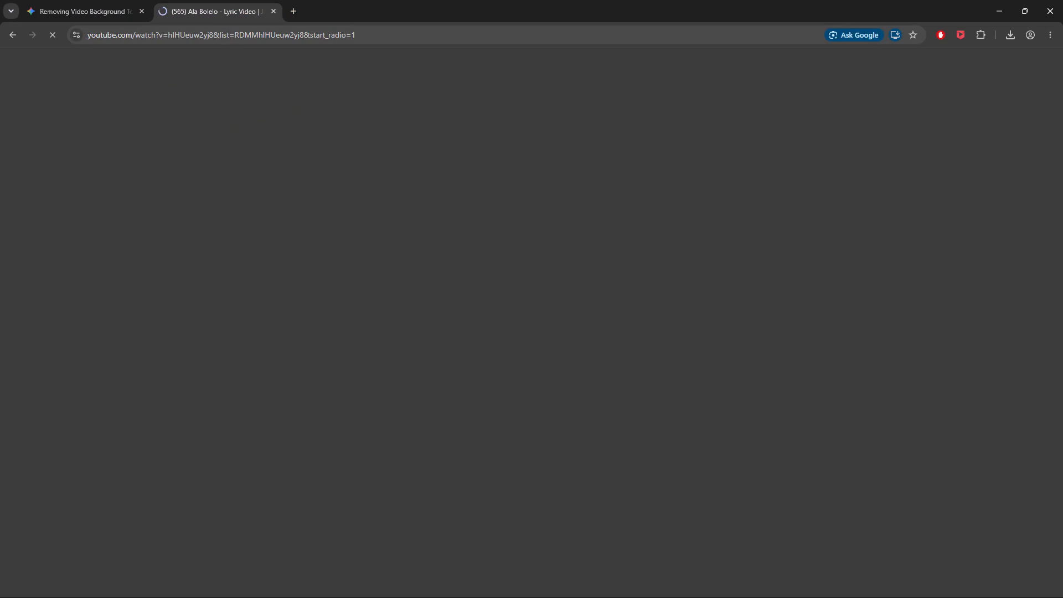
pyautogui.click(224, 39)
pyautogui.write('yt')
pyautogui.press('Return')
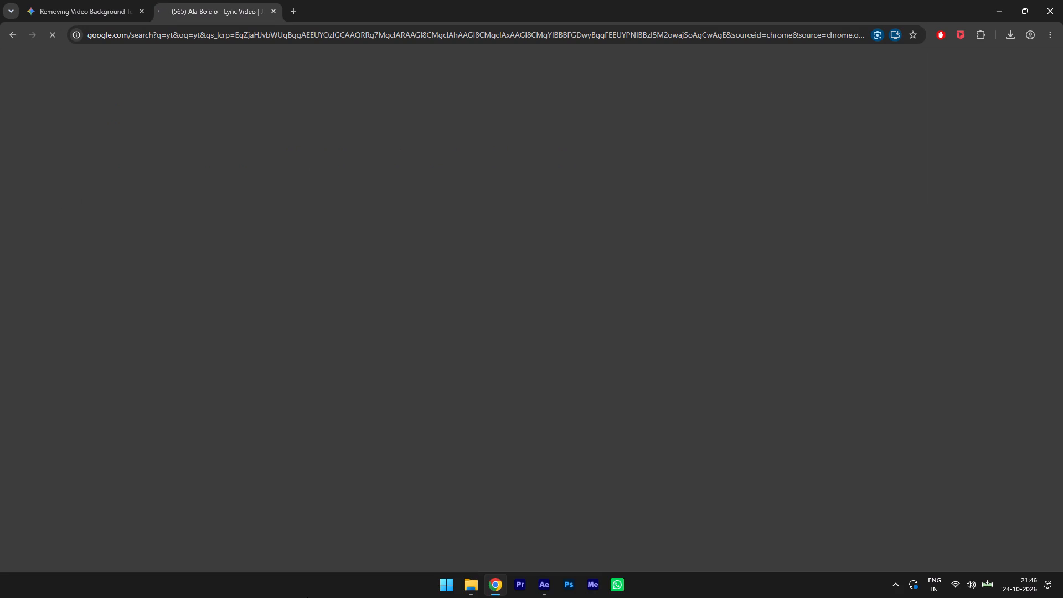
pyautogui.click(981, 592)
pyautogui.click(922, 381)
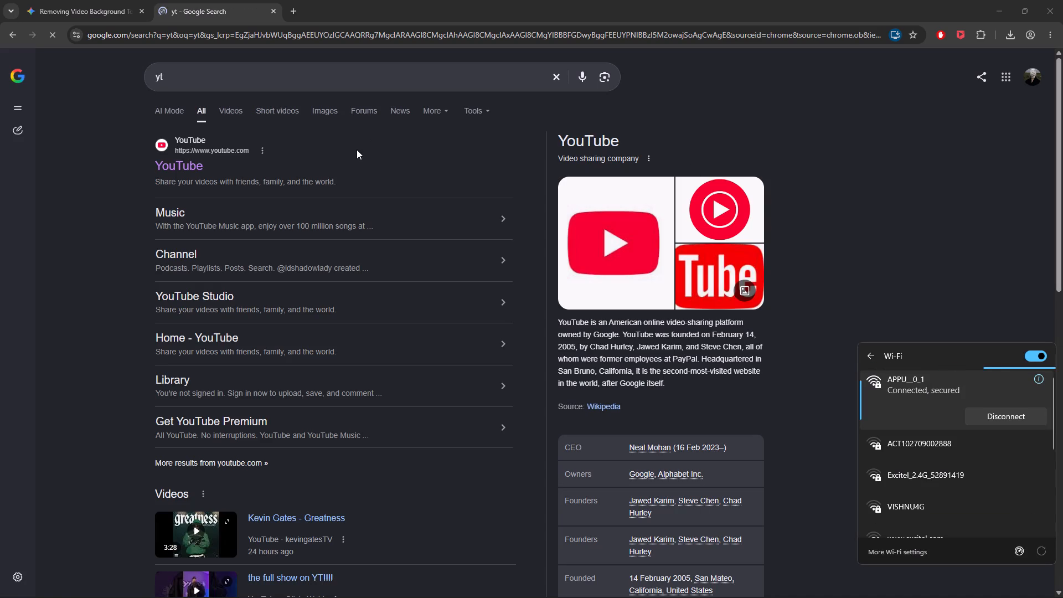
pyautogui.click(190, 166)
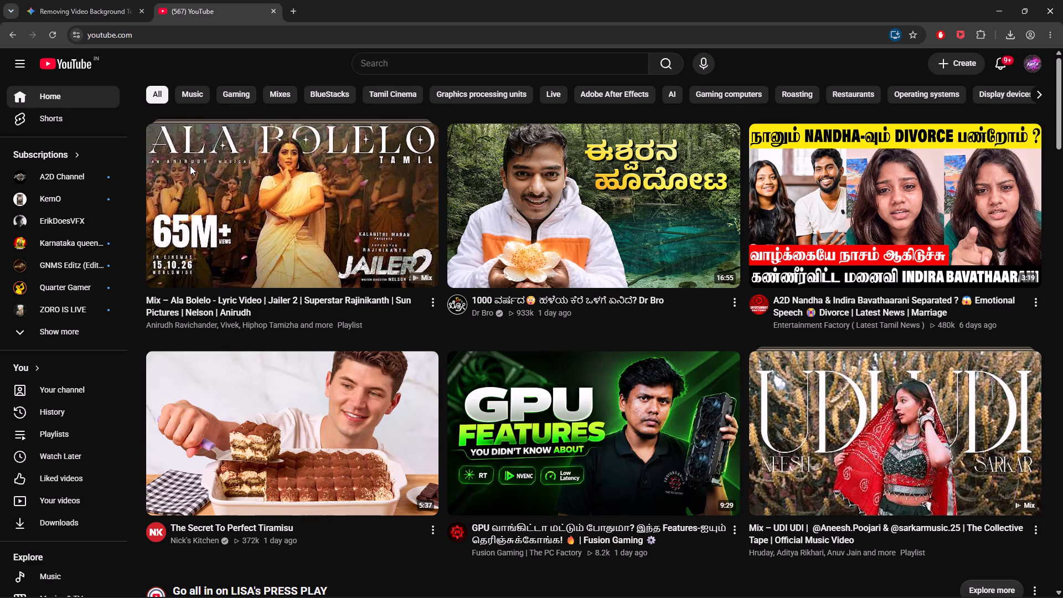
# Search YouTube for "how to use saber in after effects".
pyautogui.click(399, 69)
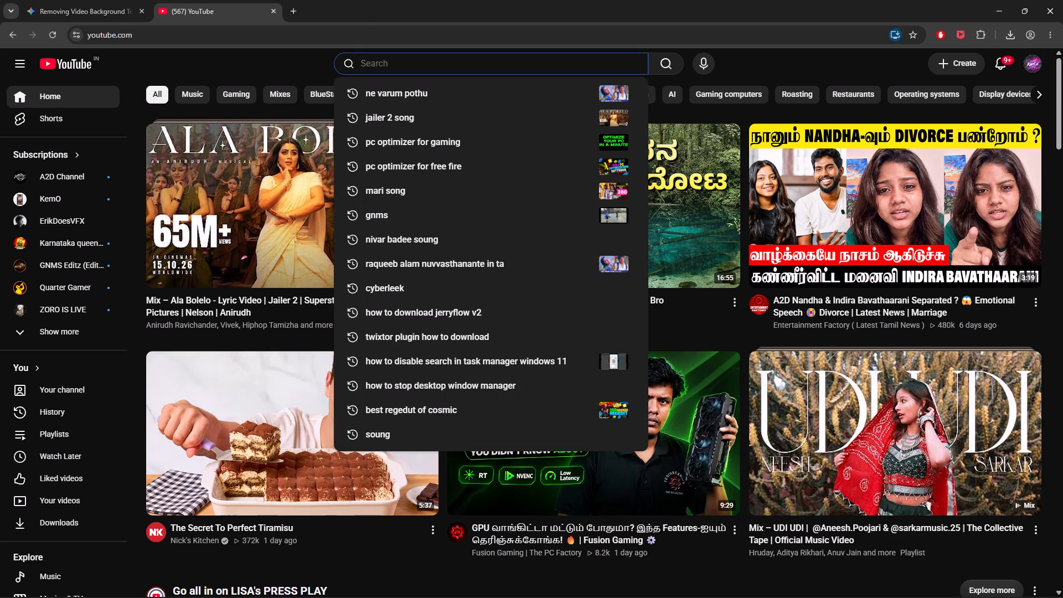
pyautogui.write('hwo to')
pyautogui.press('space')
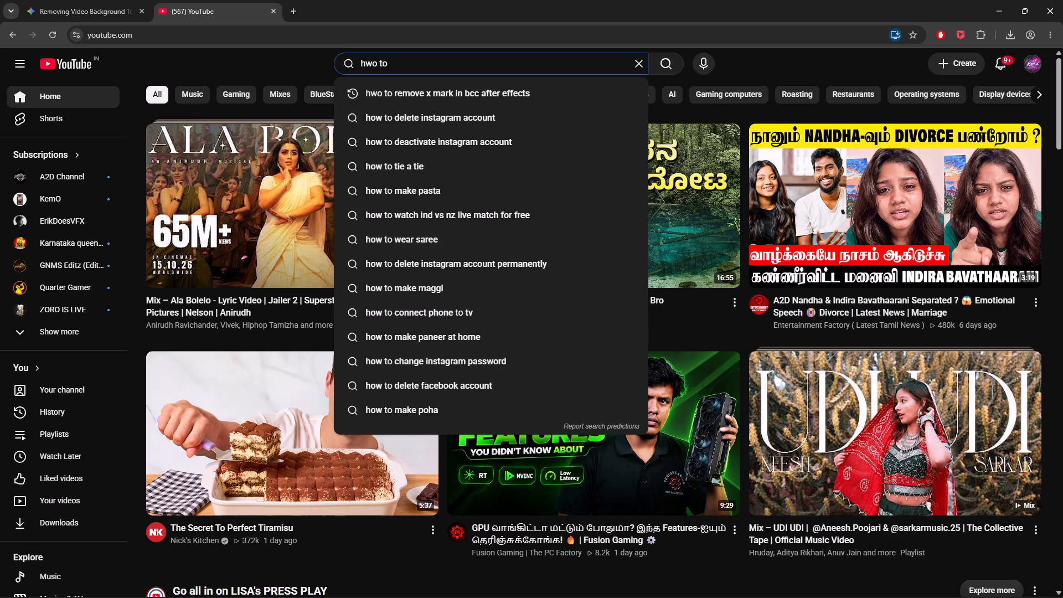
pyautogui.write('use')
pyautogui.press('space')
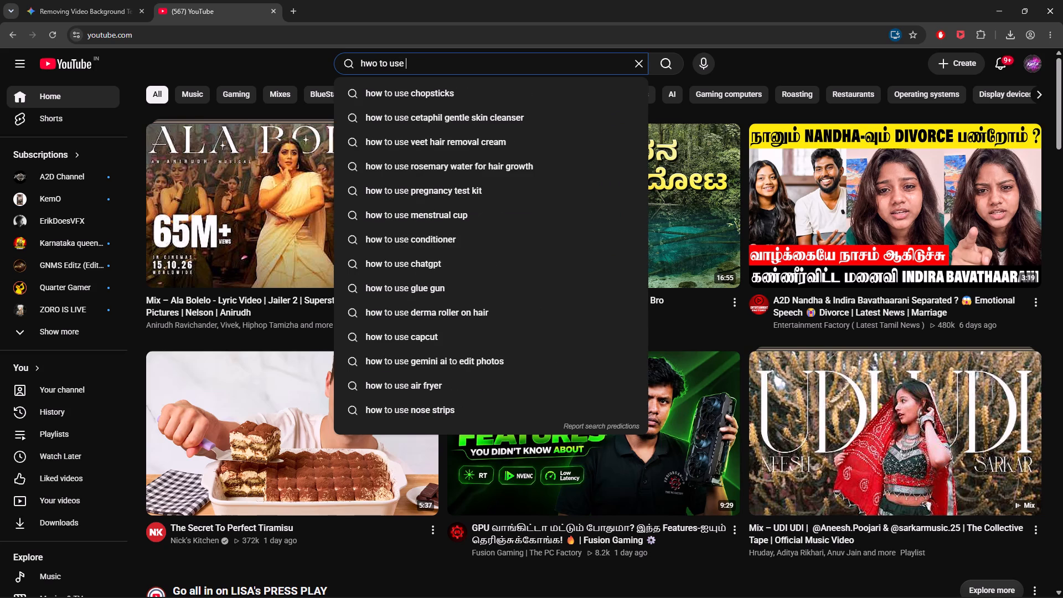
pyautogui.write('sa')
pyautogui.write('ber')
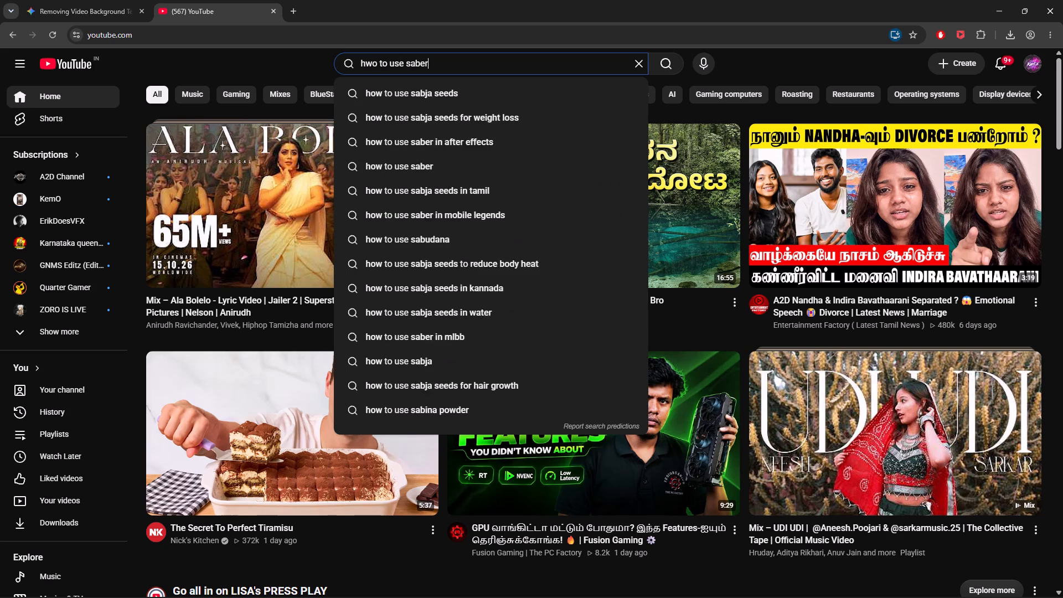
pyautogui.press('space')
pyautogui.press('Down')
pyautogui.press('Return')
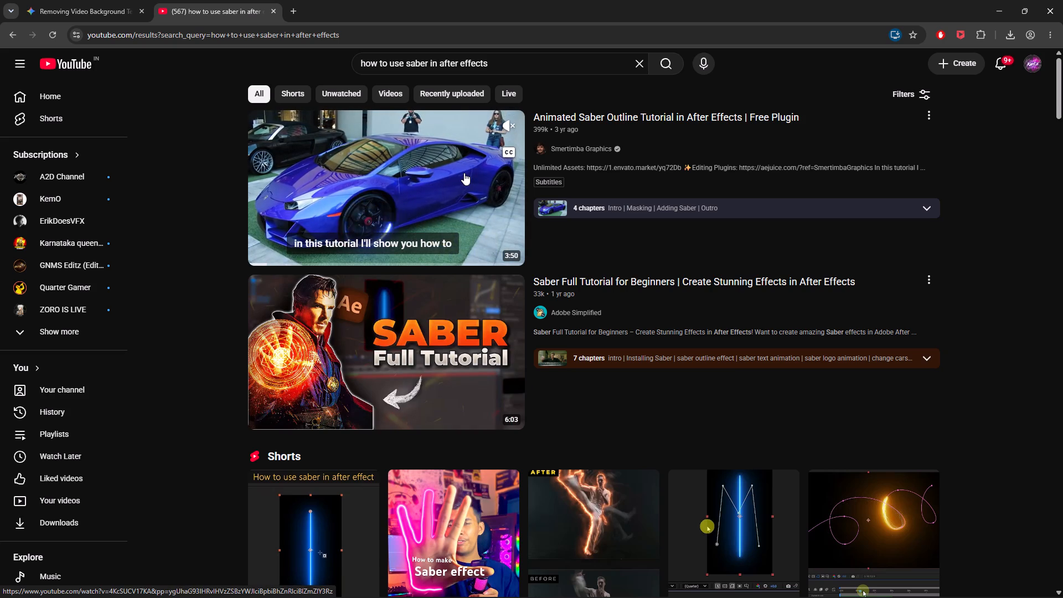
# Watch the Short "How to use saber in after effects" from the search results, then return to the results.
pyautogui.scroll(-3, 391, 413)
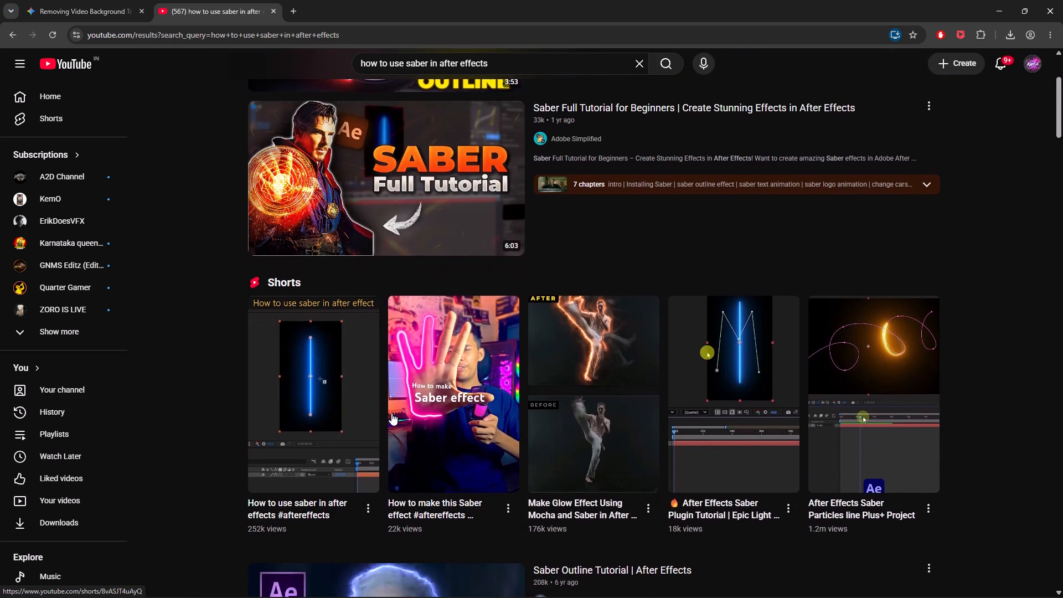
pyautogui.scroll(-1, 391, 413)
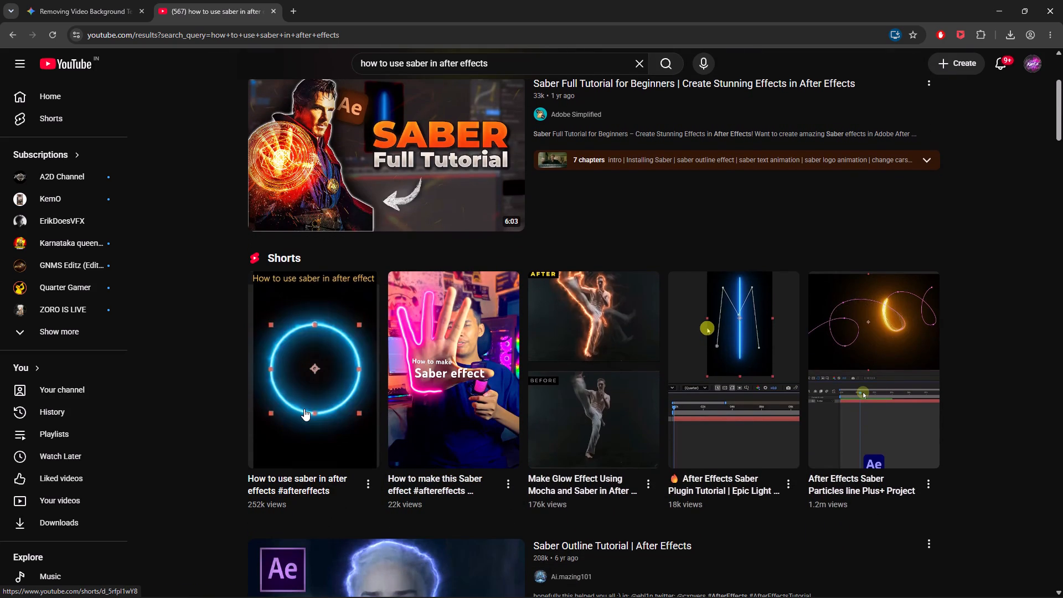
pyautogui.click(304, 409)
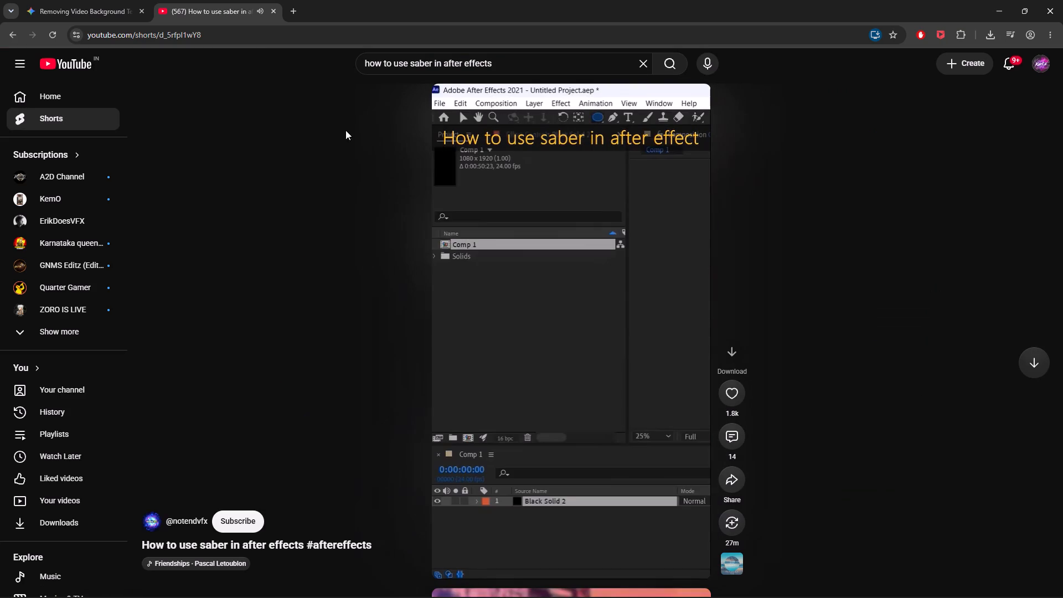
pyautogui.click(8, 42)
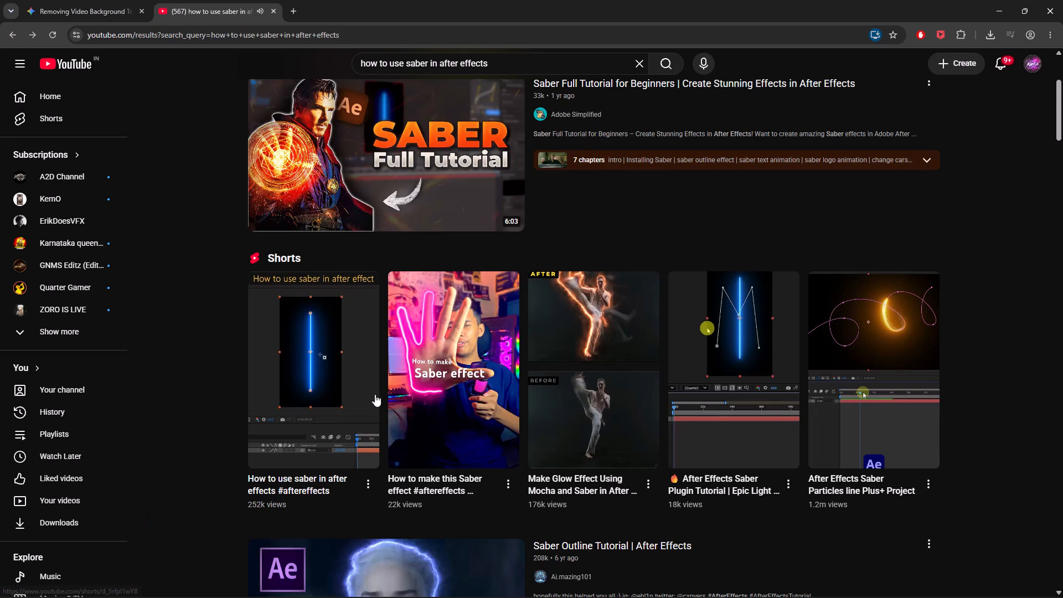
# Open AM Film's "How to Apply Saber Effect On a Text in After Effects", skip ahead and pause at 0:29, where the Saber settings are shown.
pyautogui.scroll(-7, 375, 394)
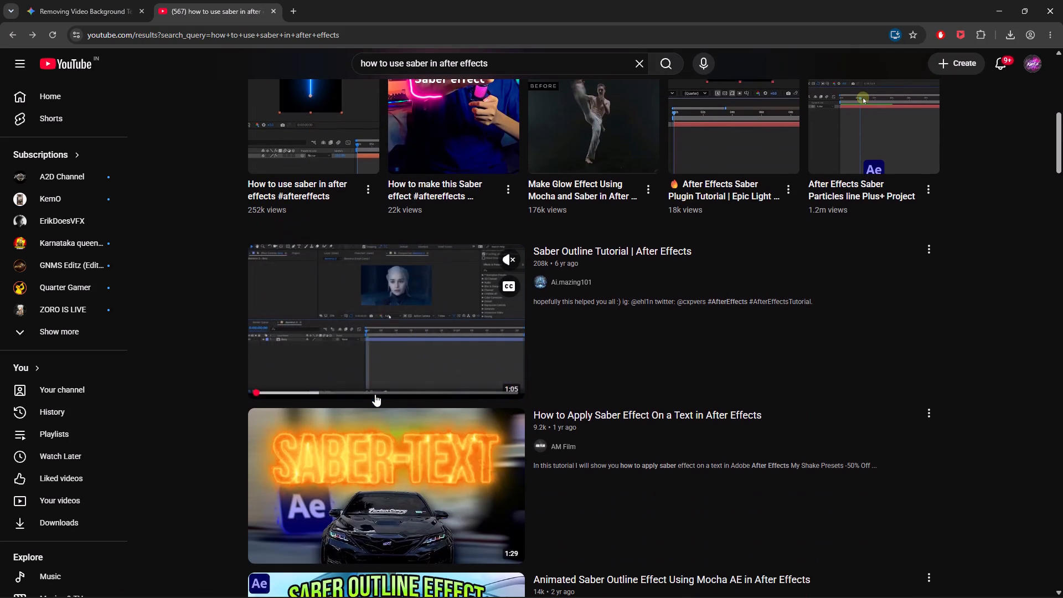
pyautogui.scroll(-2, 375, 394)
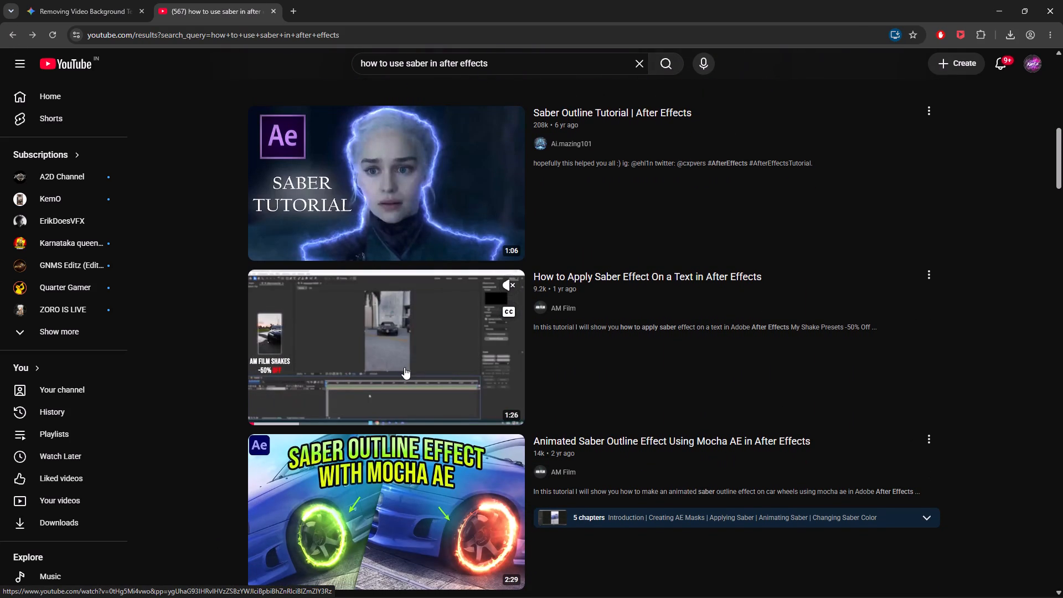
pyautogui.click(404, 367)
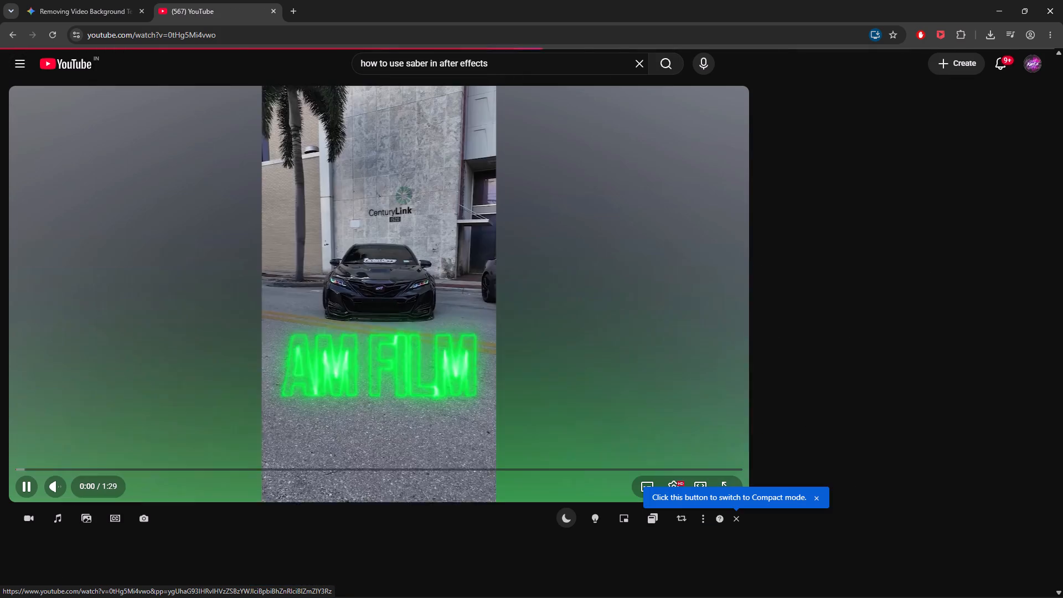
pyautogui.press('Right')
pyautogui.press('Right')
pyautogui.press('Right')
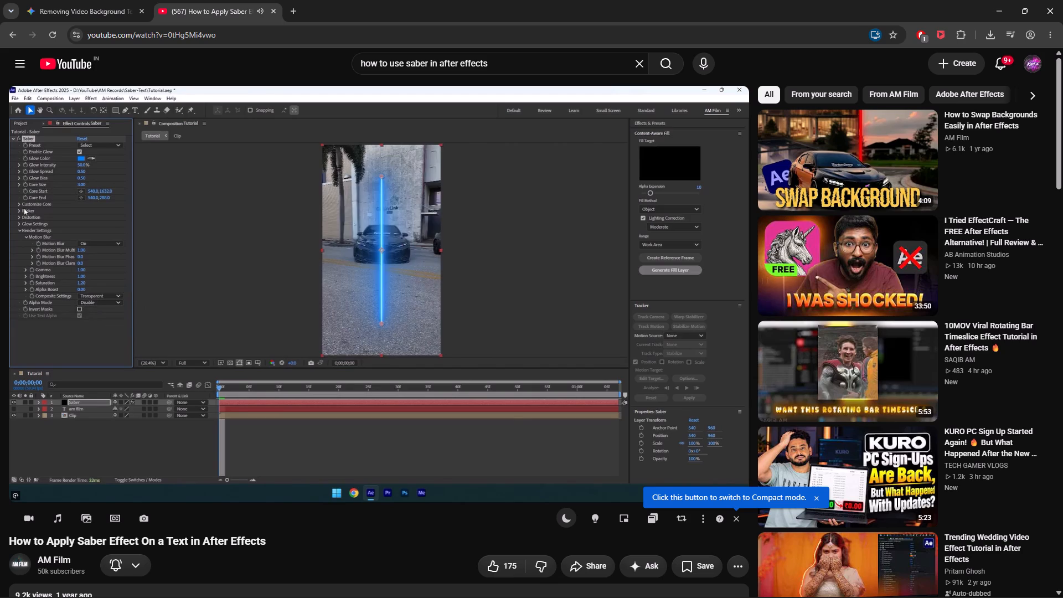
pyautogui.press('space')
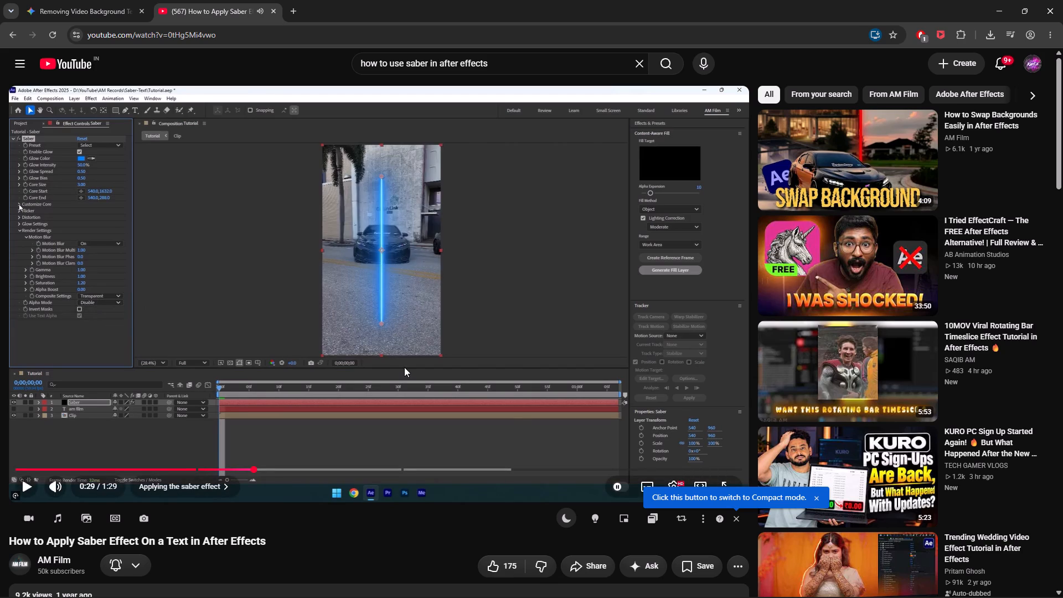
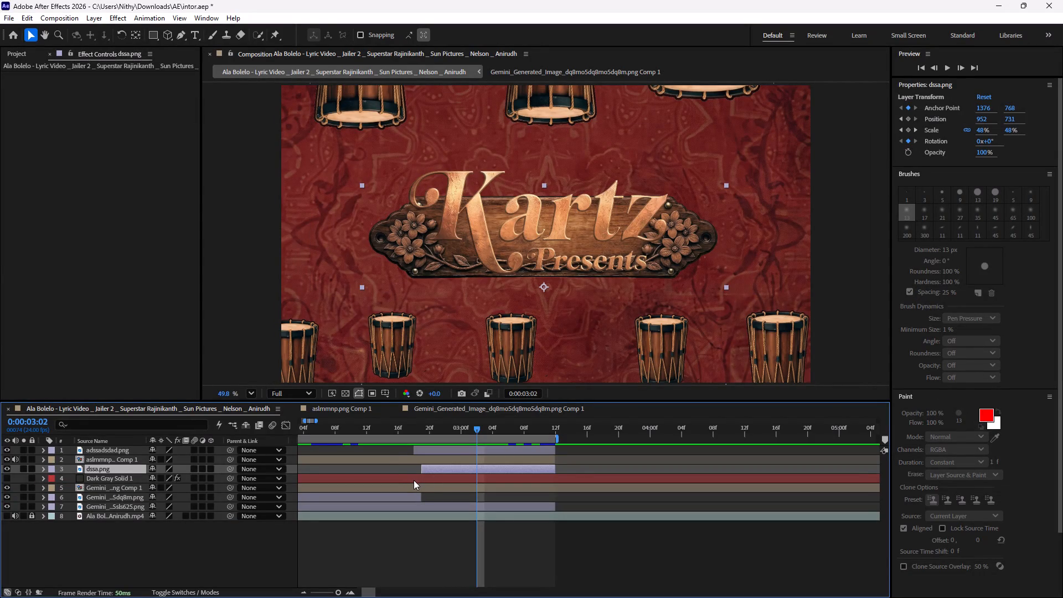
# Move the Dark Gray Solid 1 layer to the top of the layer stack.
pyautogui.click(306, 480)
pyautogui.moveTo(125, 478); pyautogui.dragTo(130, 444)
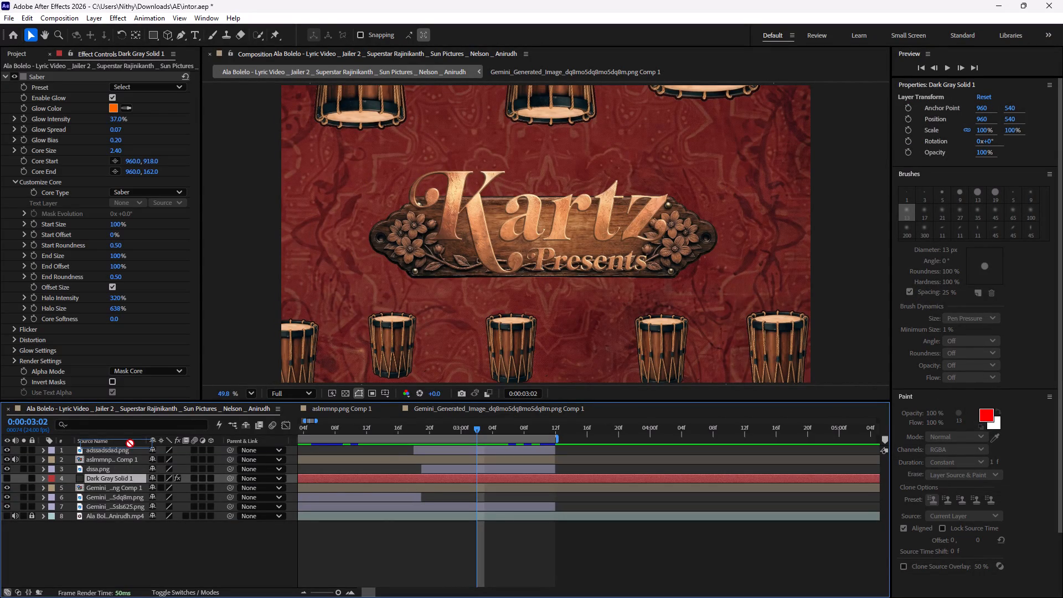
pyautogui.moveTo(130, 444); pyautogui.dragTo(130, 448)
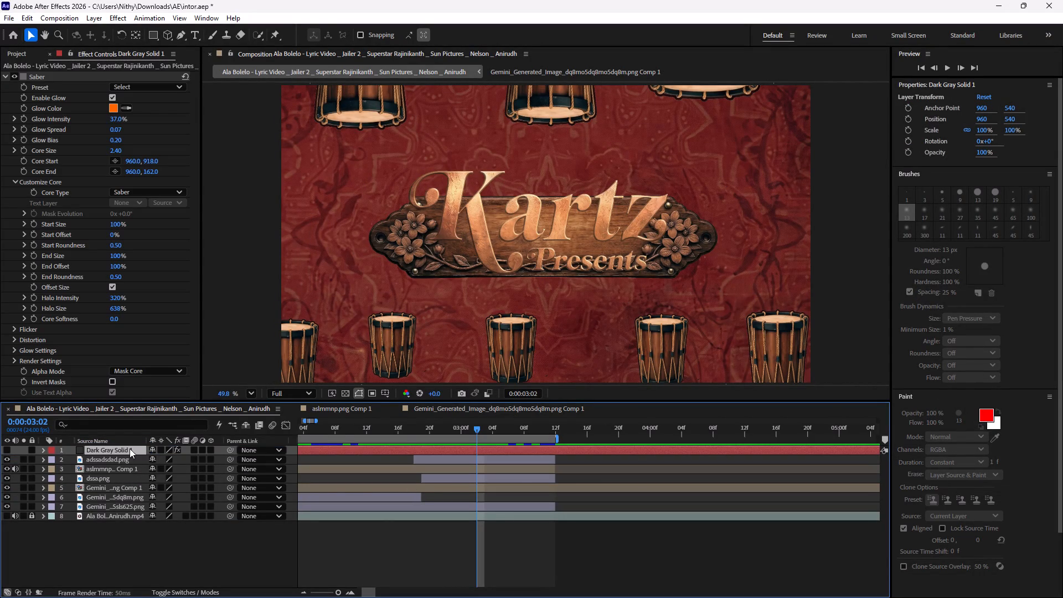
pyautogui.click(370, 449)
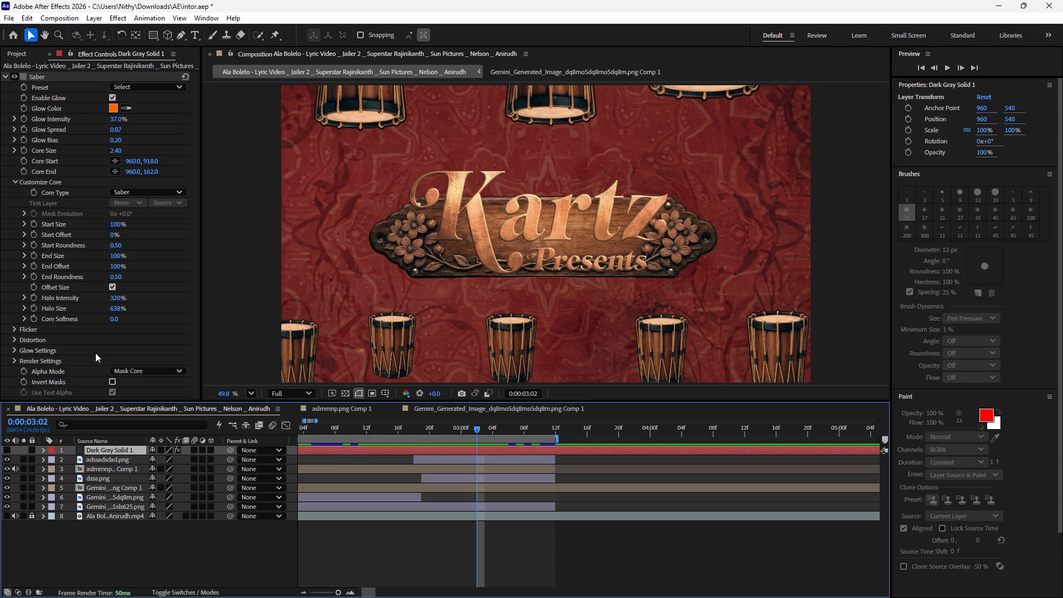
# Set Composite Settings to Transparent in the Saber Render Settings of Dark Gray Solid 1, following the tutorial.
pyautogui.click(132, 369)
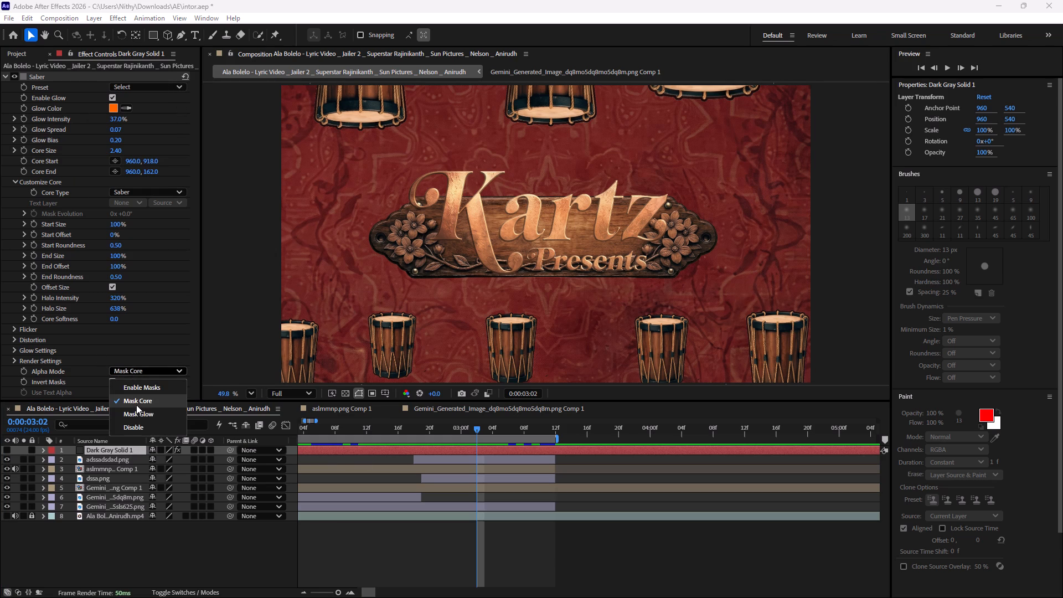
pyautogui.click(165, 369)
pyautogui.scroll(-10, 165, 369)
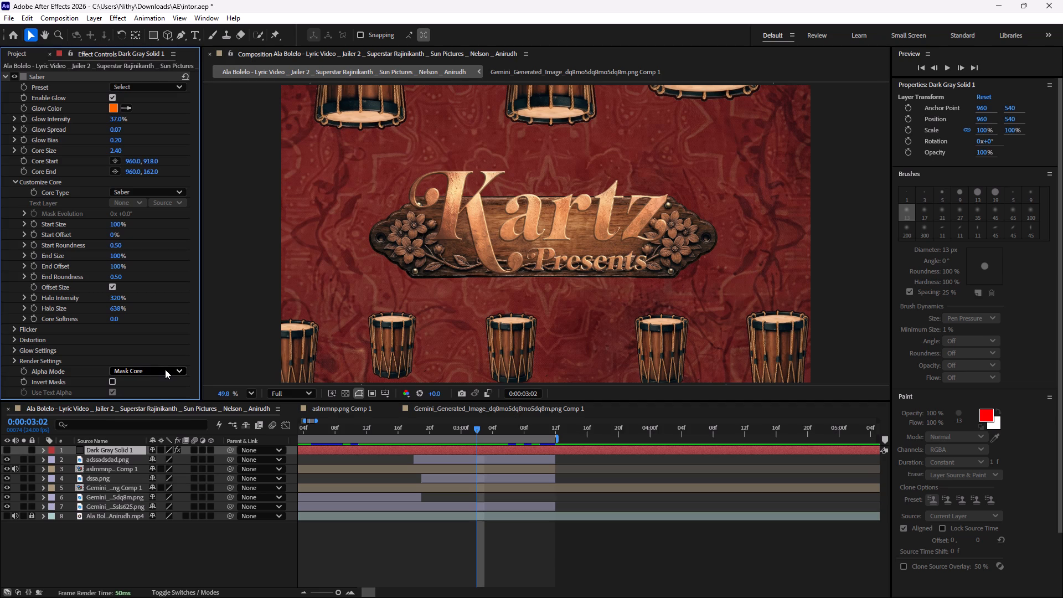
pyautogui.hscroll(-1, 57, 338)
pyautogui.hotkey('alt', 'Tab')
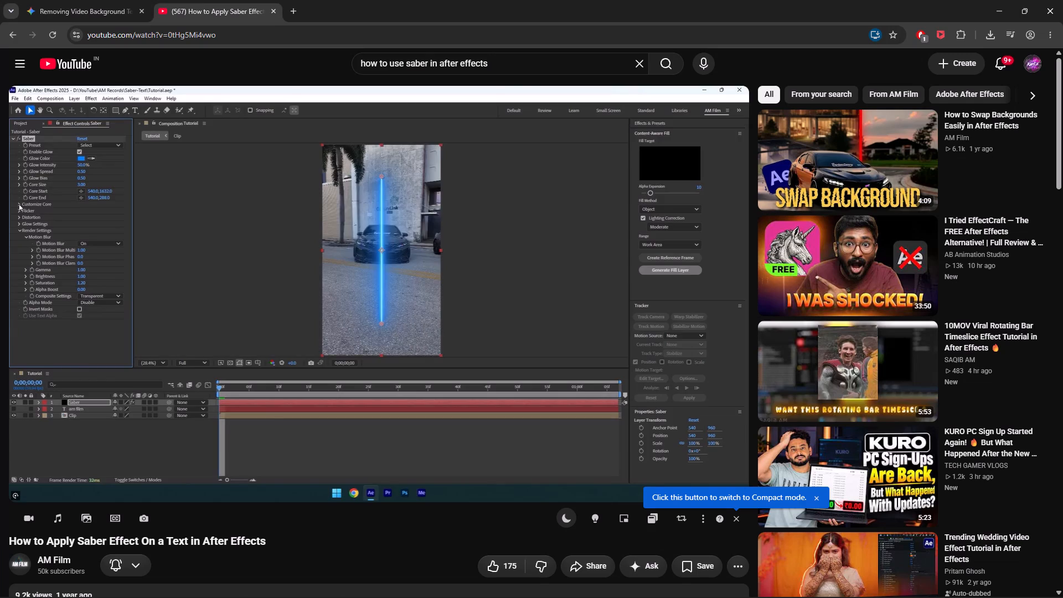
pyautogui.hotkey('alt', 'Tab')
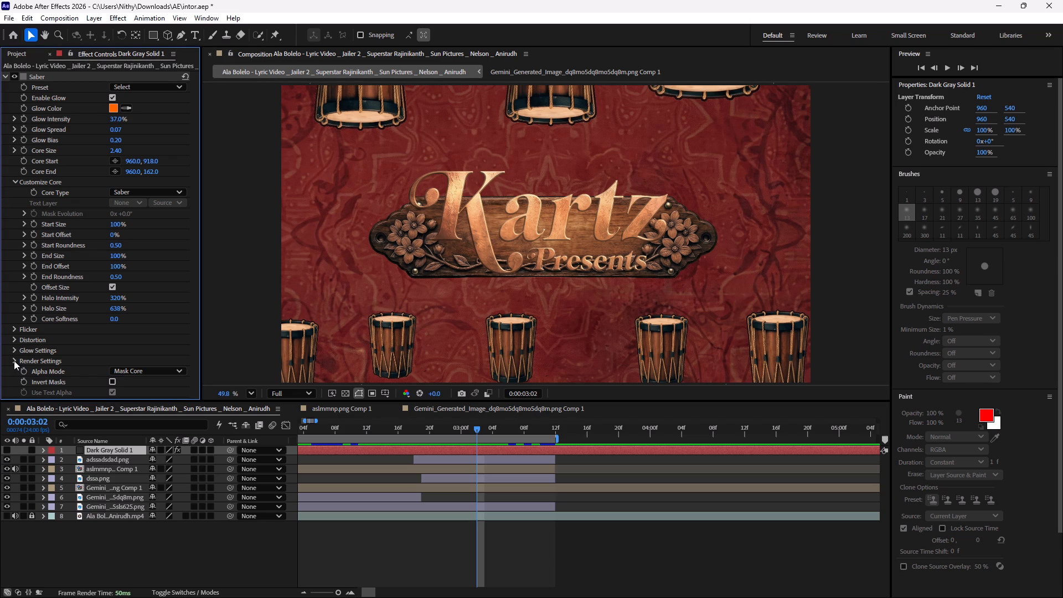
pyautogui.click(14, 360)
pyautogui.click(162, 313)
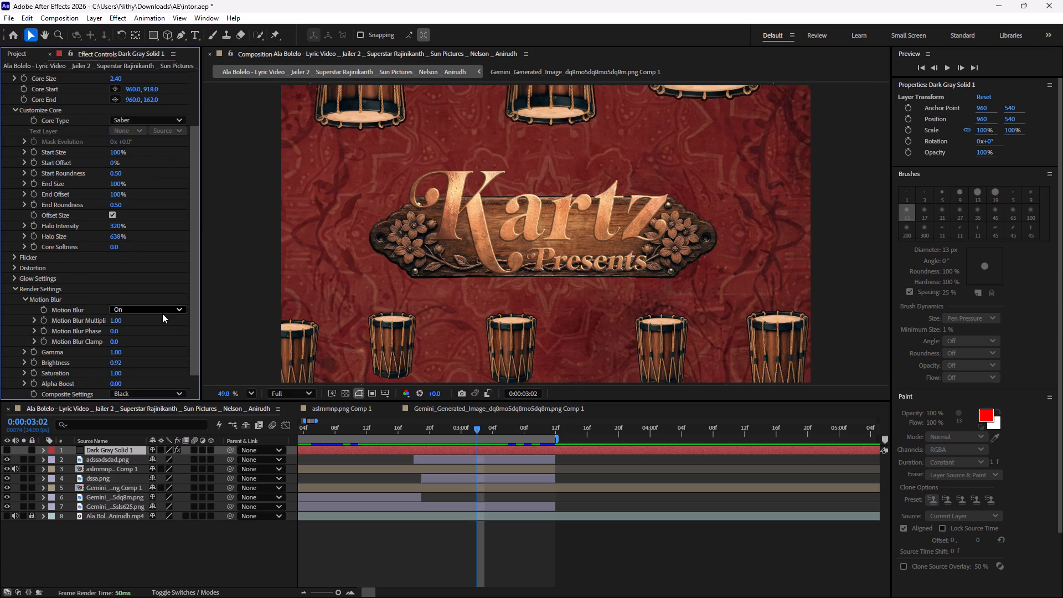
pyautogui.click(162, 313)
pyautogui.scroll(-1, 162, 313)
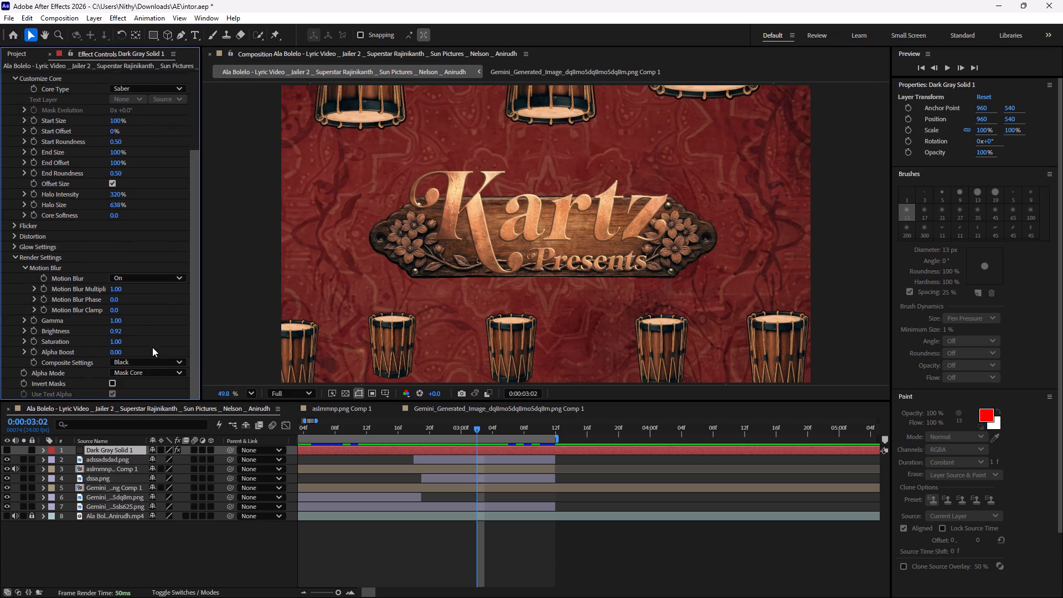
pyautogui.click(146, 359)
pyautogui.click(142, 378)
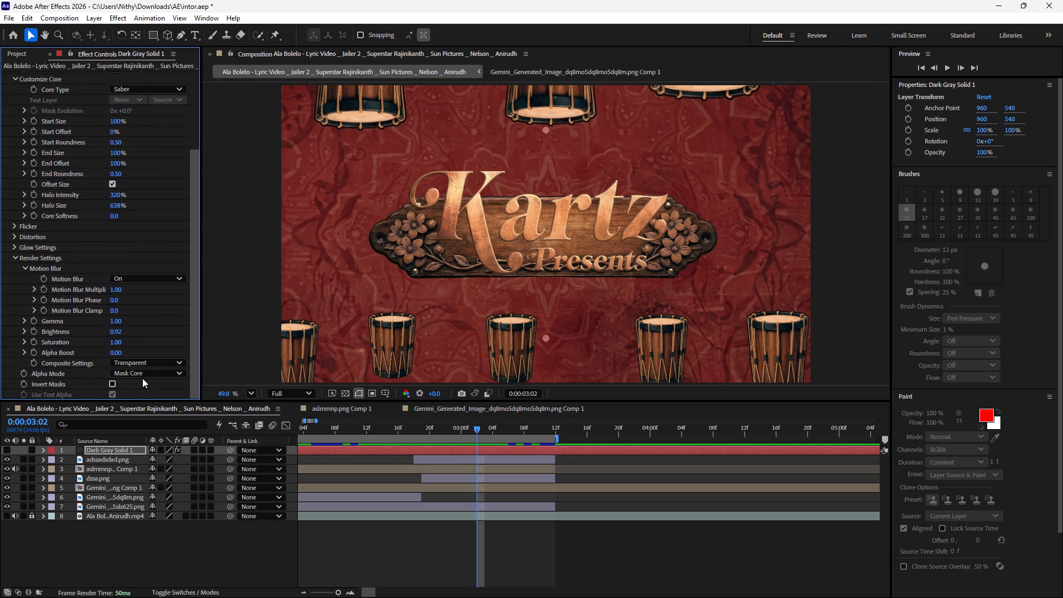
# Scrub the timeline back to about 0:00:02:20 and forward to 0:00:03:00 to check the composite.
pyautogui.moveTo(467, 427); pyautogui.dragTo(431, 439)
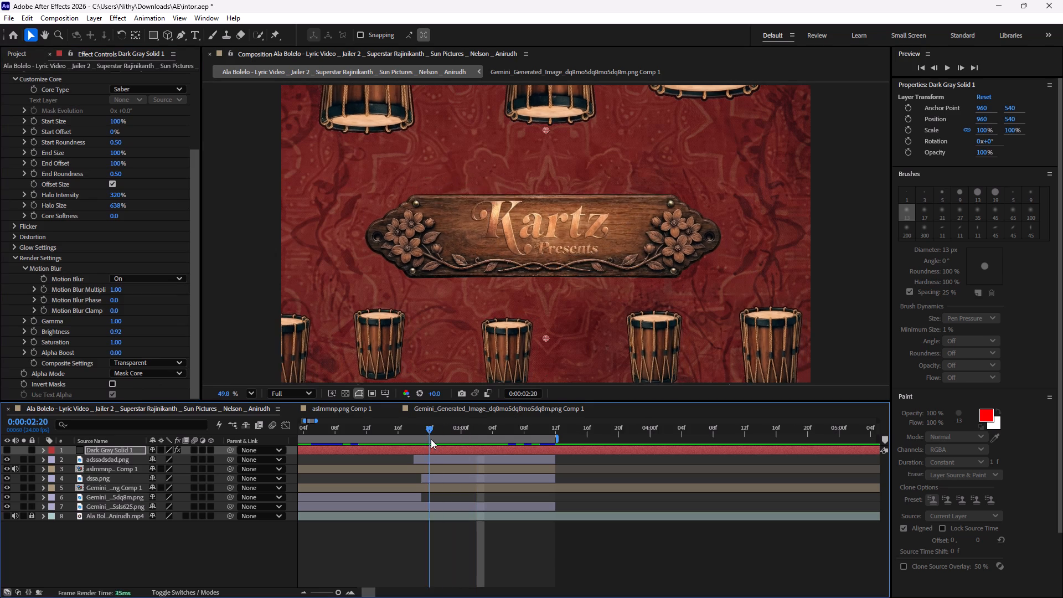
pyautogui.moveTo(431, 439); pyautogui.dragTo(464, 452)
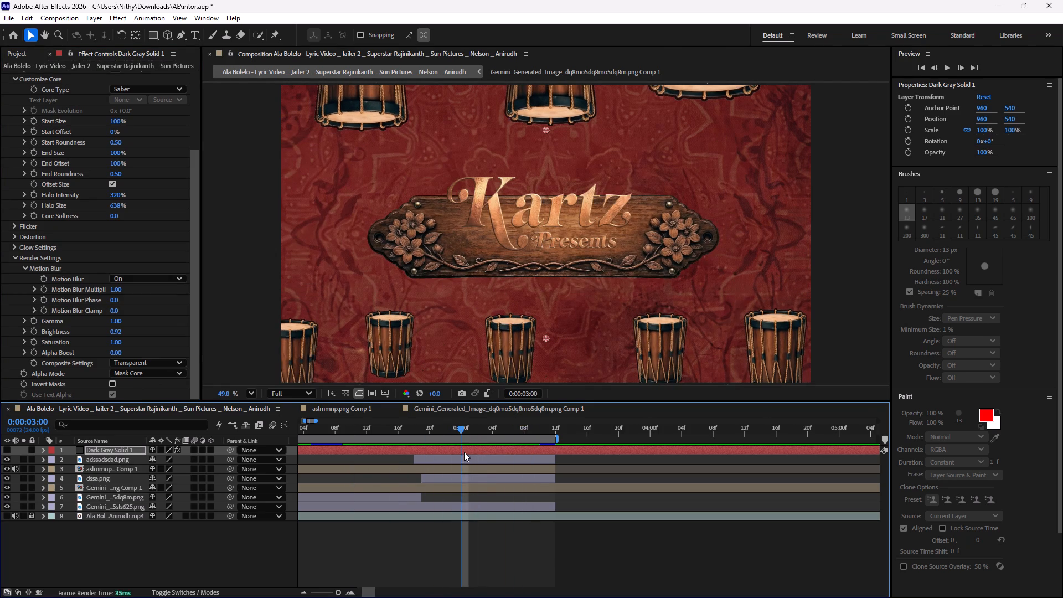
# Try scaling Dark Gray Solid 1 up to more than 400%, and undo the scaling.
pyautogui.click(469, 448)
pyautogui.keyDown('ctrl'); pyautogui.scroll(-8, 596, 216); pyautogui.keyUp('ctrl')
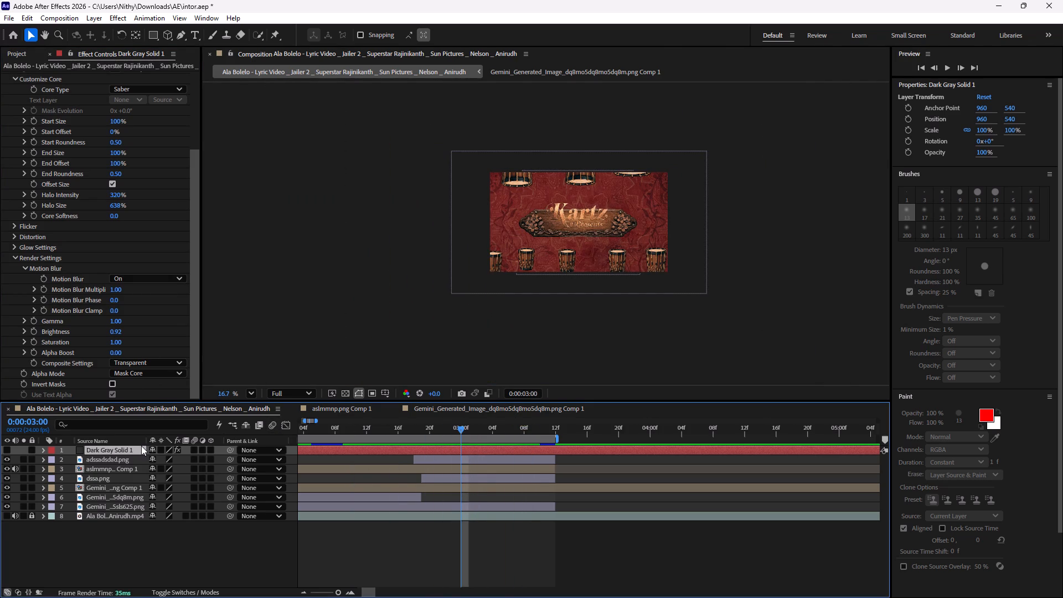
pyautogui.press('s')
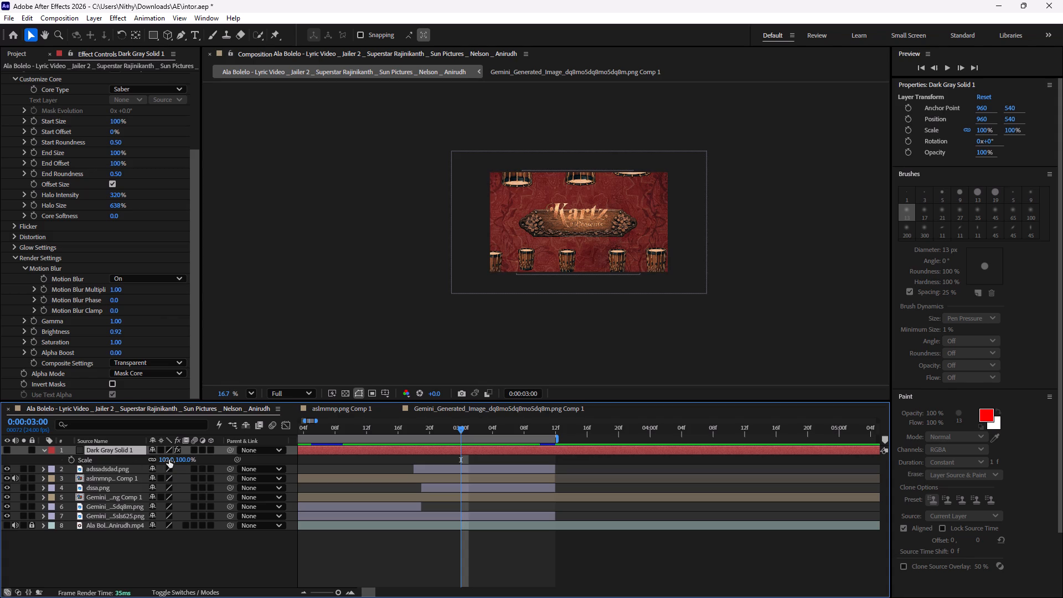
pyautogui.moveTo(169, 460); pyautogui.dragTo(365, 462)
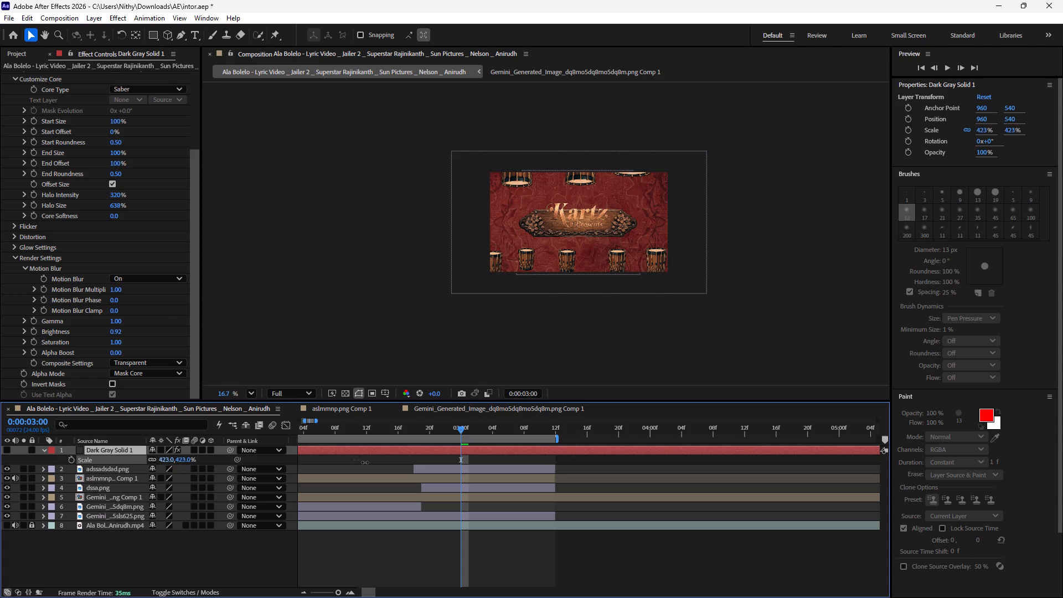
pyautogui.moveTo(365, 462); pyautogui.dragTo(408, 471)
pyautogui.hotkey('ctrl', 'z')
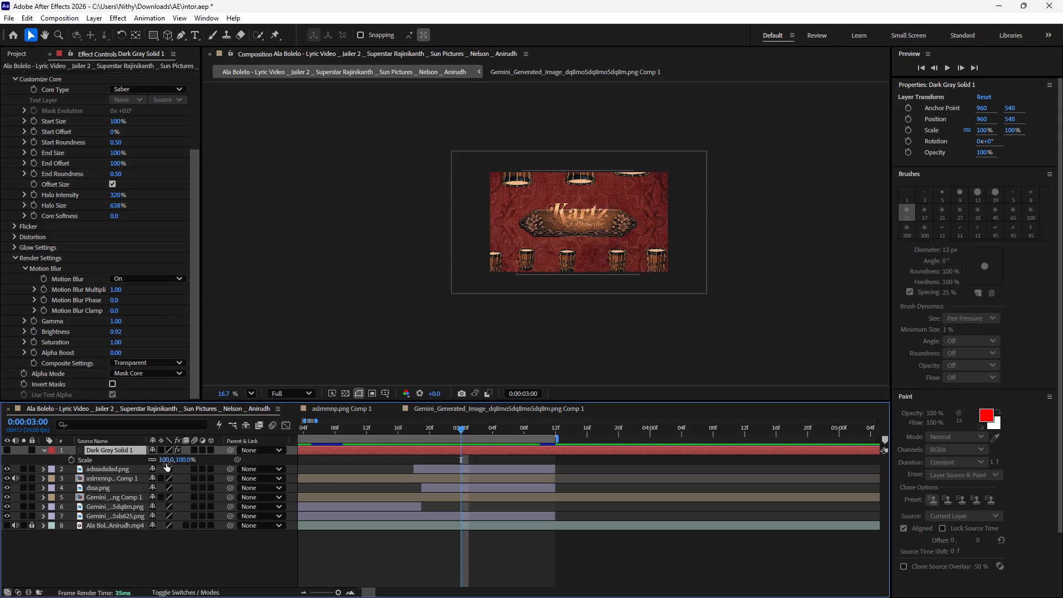
# Delete the Dark Gray Solid 1 layer.
pyautogui.click(436, 453)
pyautogui.press('BackSpace')
# Add a new dark gray solid layer of 1920 × 1080 px to the composition.
pyautogui.rightClick(207, 547)
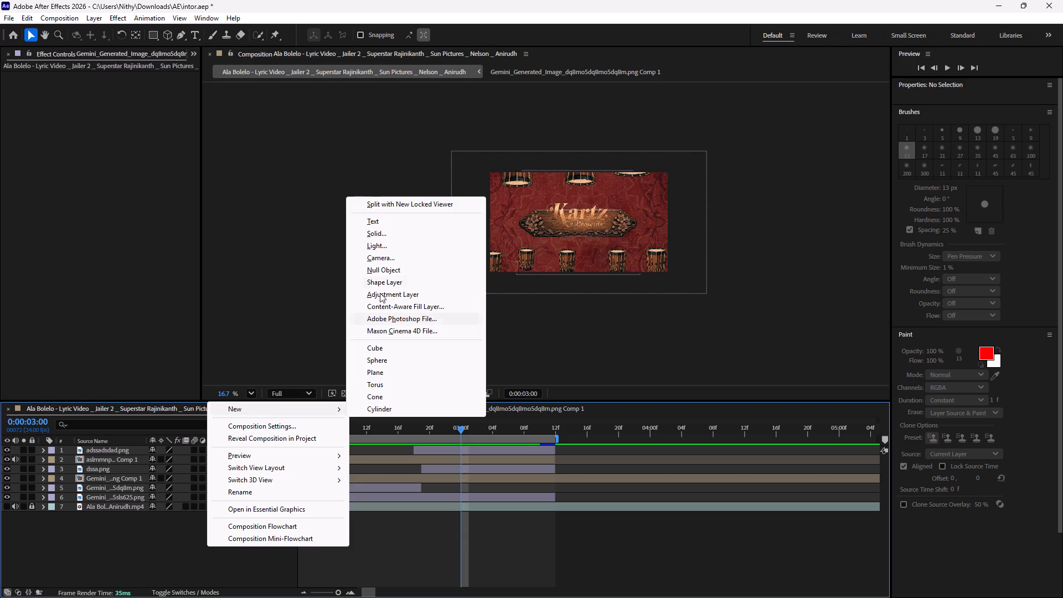
pyautogui.click(377, 234)
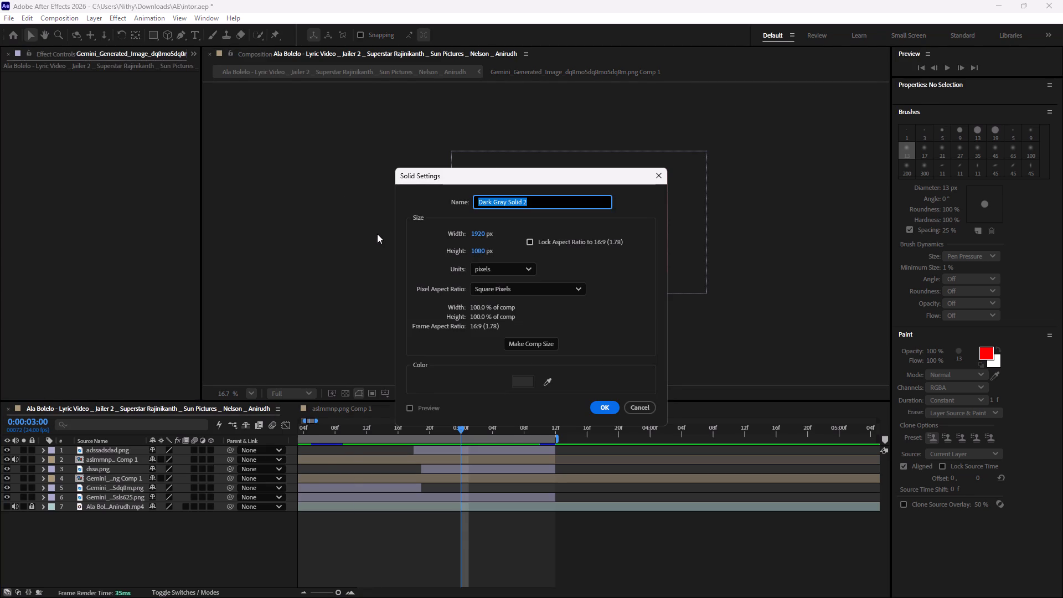
pyautogui.press('Return')
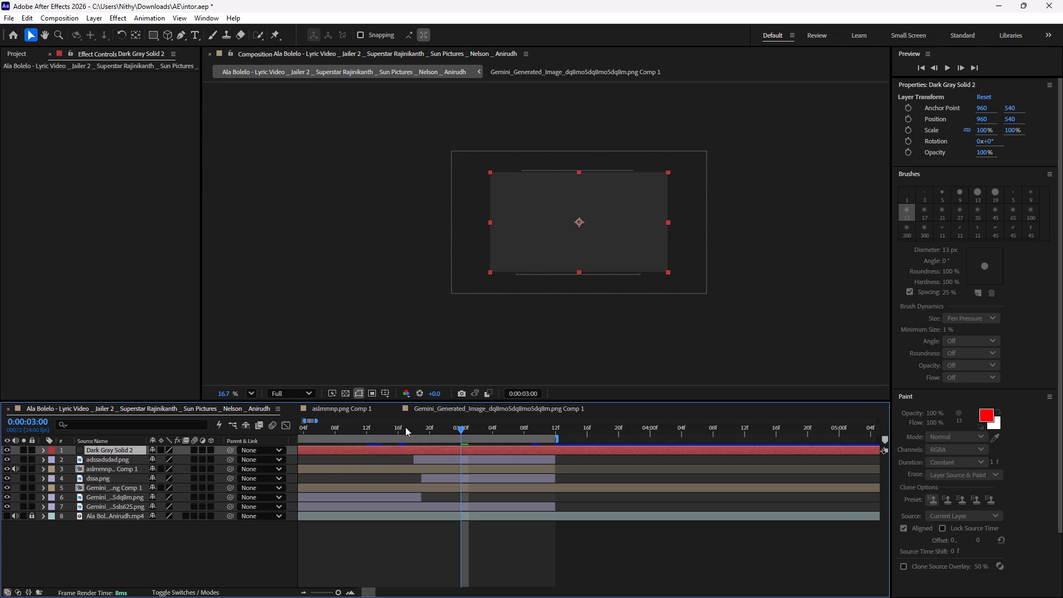
# Apply the Saber effect to the new dark gray solid.
pyautogui.click(389, 472)
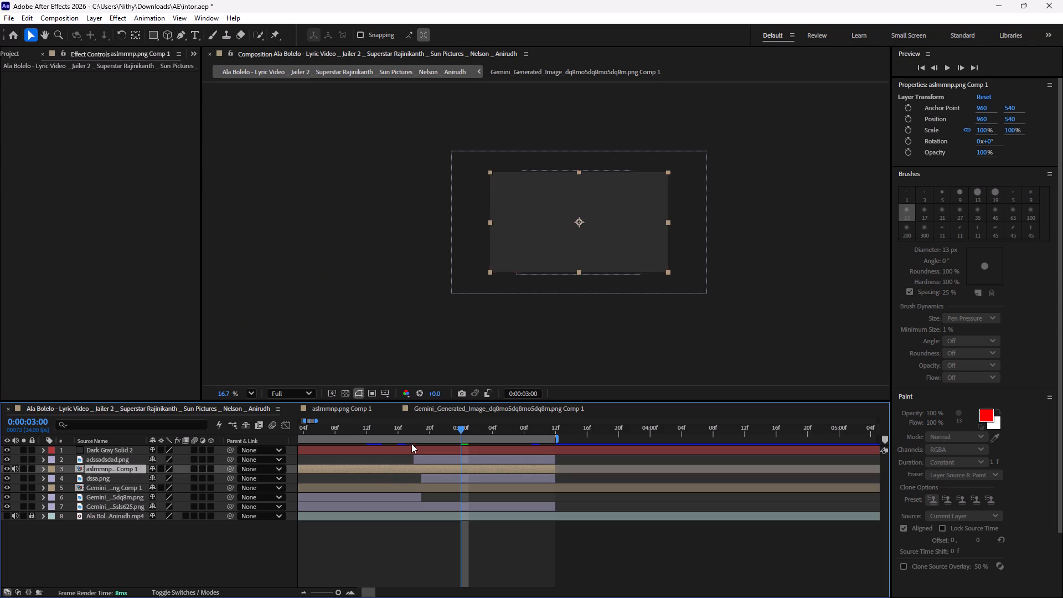
pyautogui.click(412, 449)
pyautogui.hotkey('ctrl', 'space')
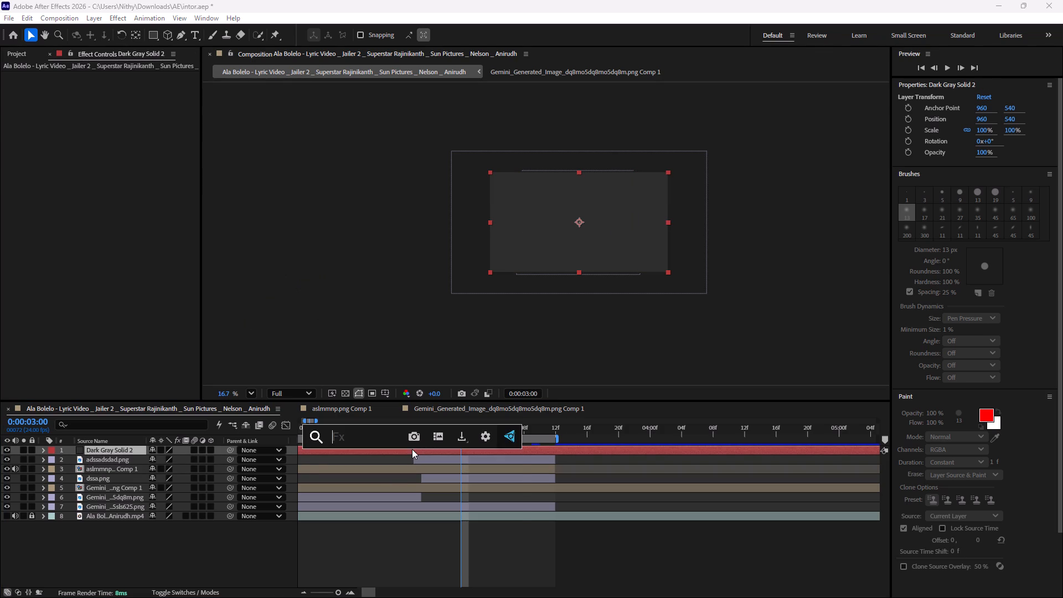
pyautogui.write('sa')
pyautogui.press('Return')
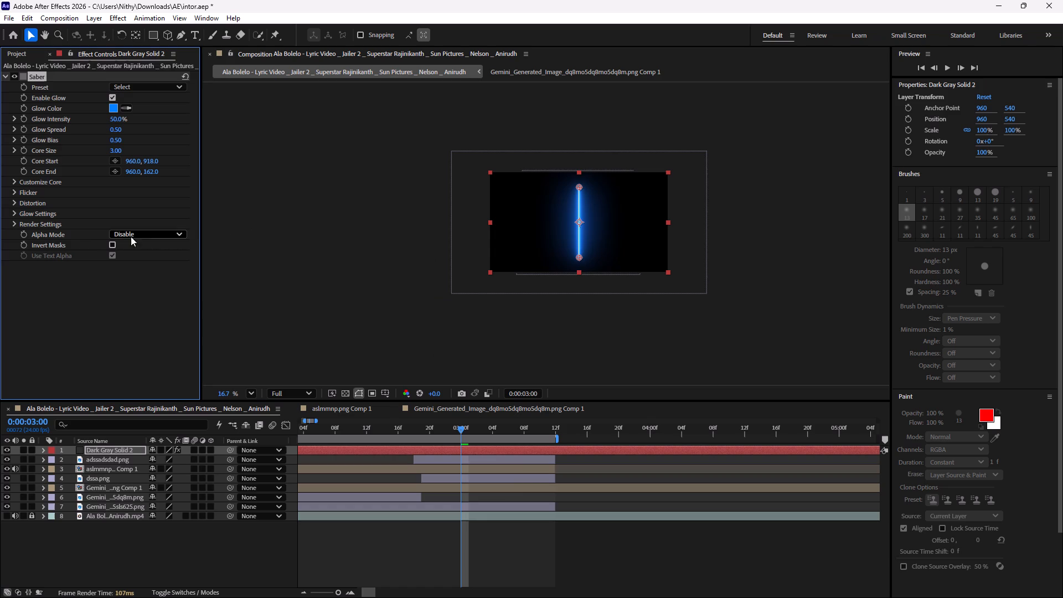
# Set Composite Settings to Transparent in the new solid's Saber Render Settings, checking against the tutorial.
pyautogui.click(42, 223)
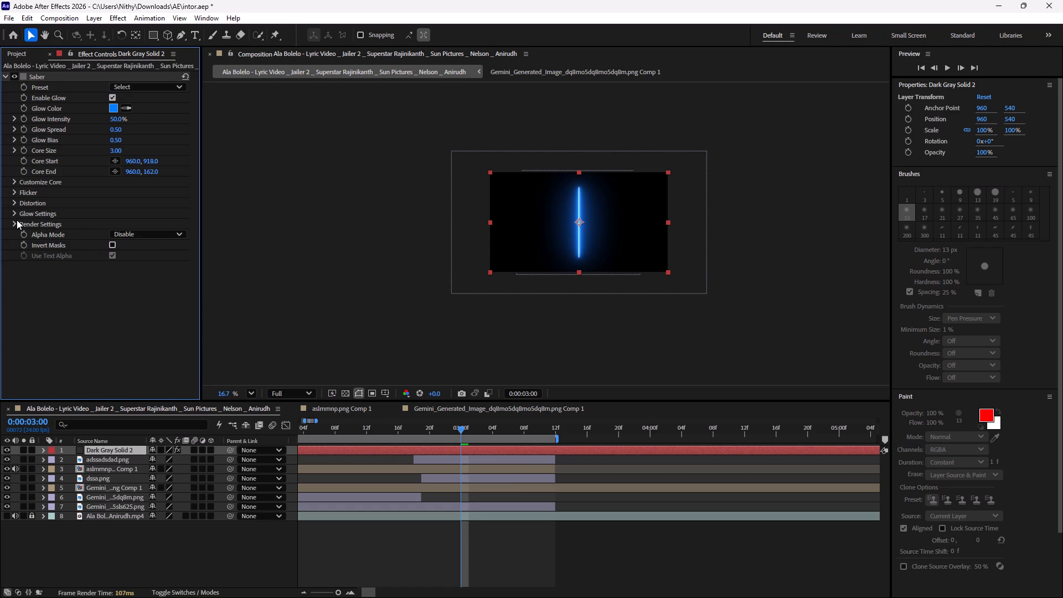
pyautogui.click(13, 221)
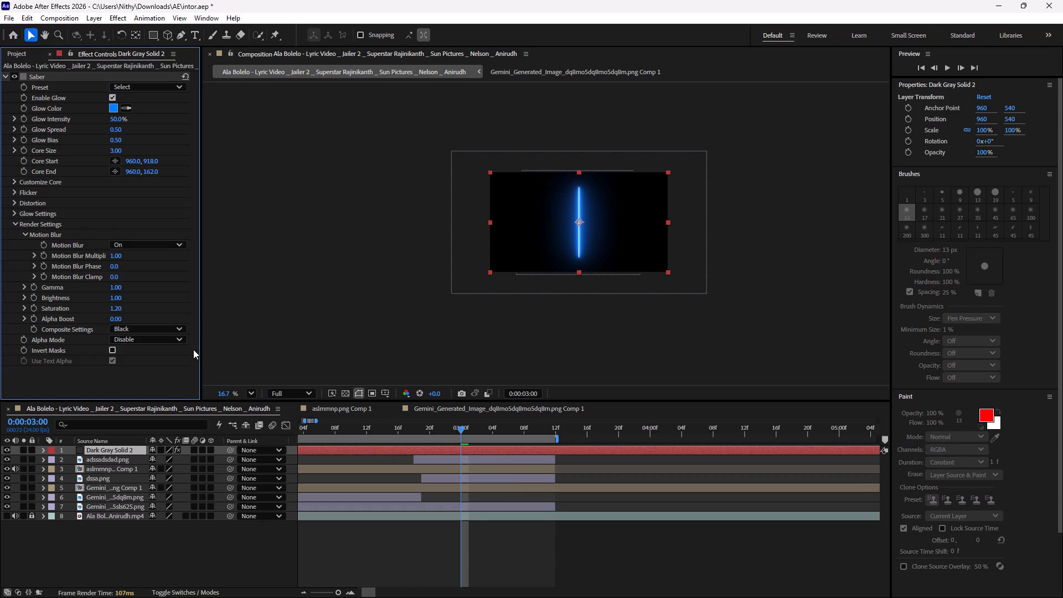
pyautogui.hotkey('alt', 'Tab')
pyautogui.hotkey('alt', 'Tab')
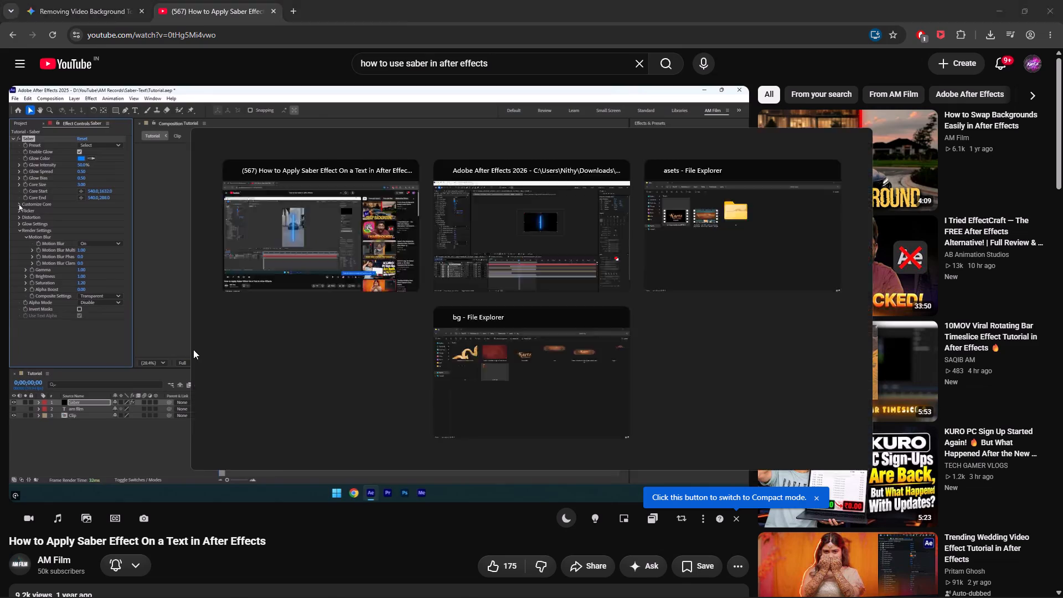
pyautogui.click(151, 328)
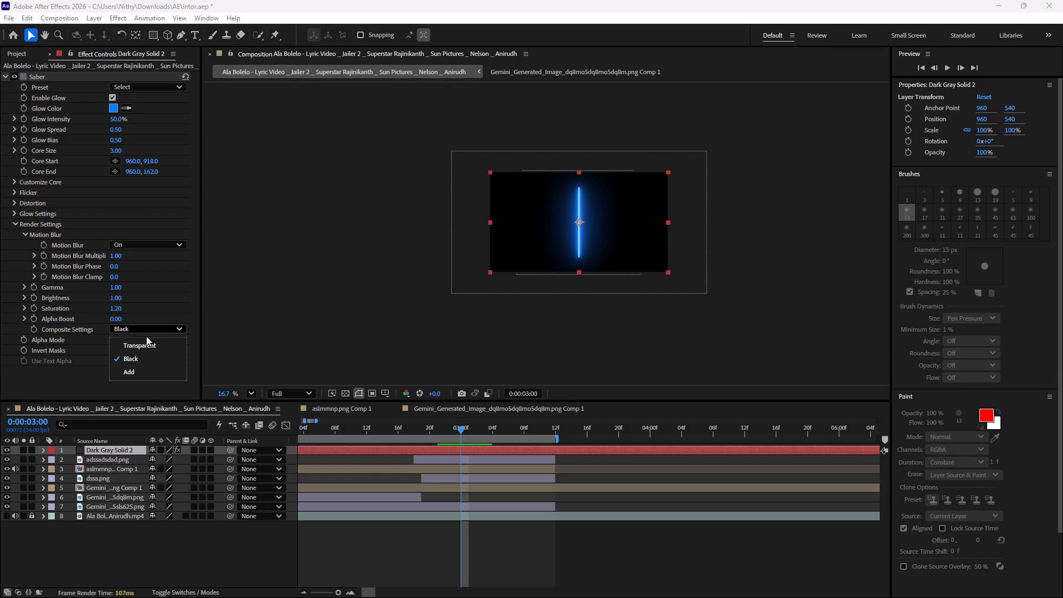
pyautogui.click(143, 342)
# Play the Saber tutorial in Chrome through its Customize Core part, pause at the Text Layer choice, and return to After Effects.
pyautogui.hotkey('alt', 'Tab')
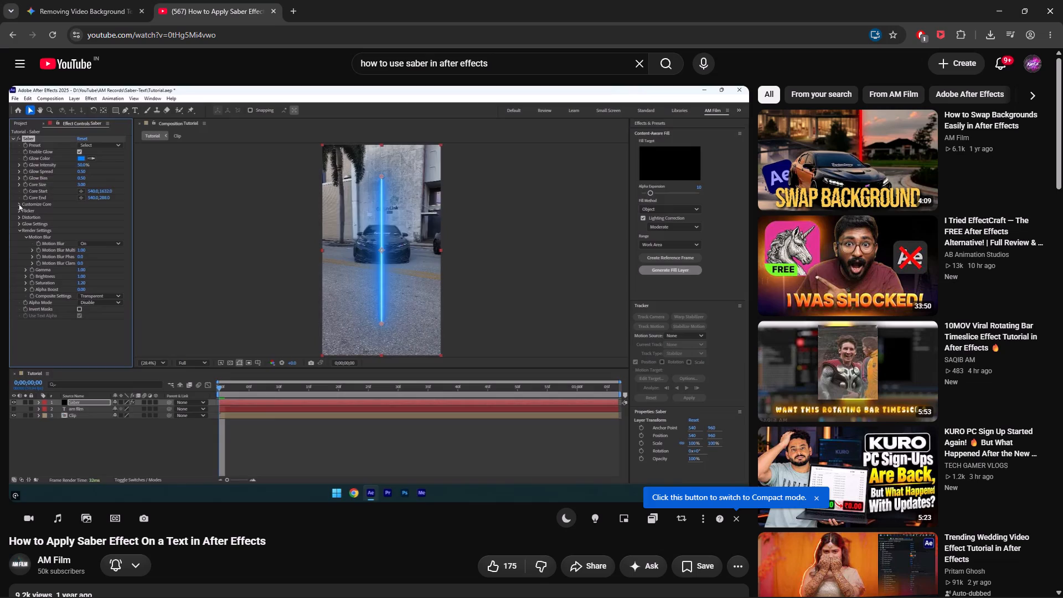
pyautogui.press('space')
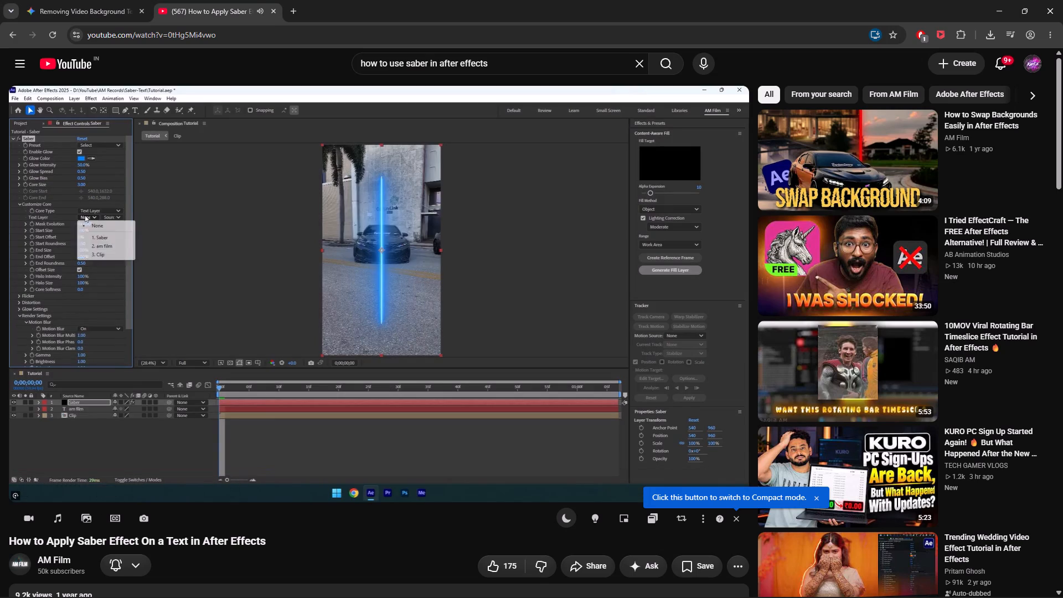
pyautogui.press('space')
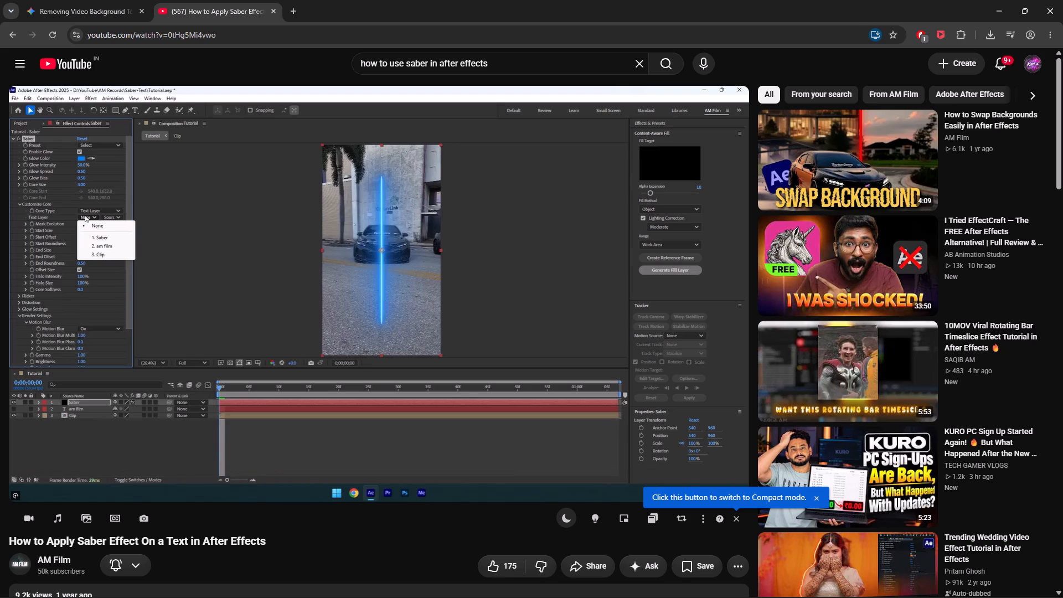
pyautogui.hotkey('alt', 'Tab')
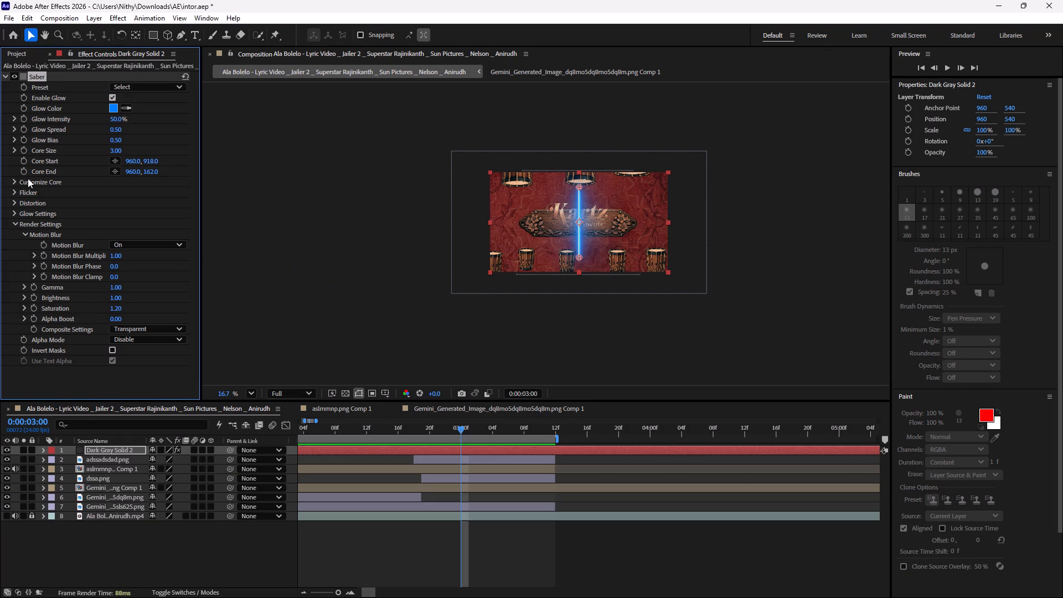
# Set the Saber effect's Core Type to Layer Masks under Customize Core on the new solid.
pyautogui.click(28, 178)
pyautogui.click(16, 180)
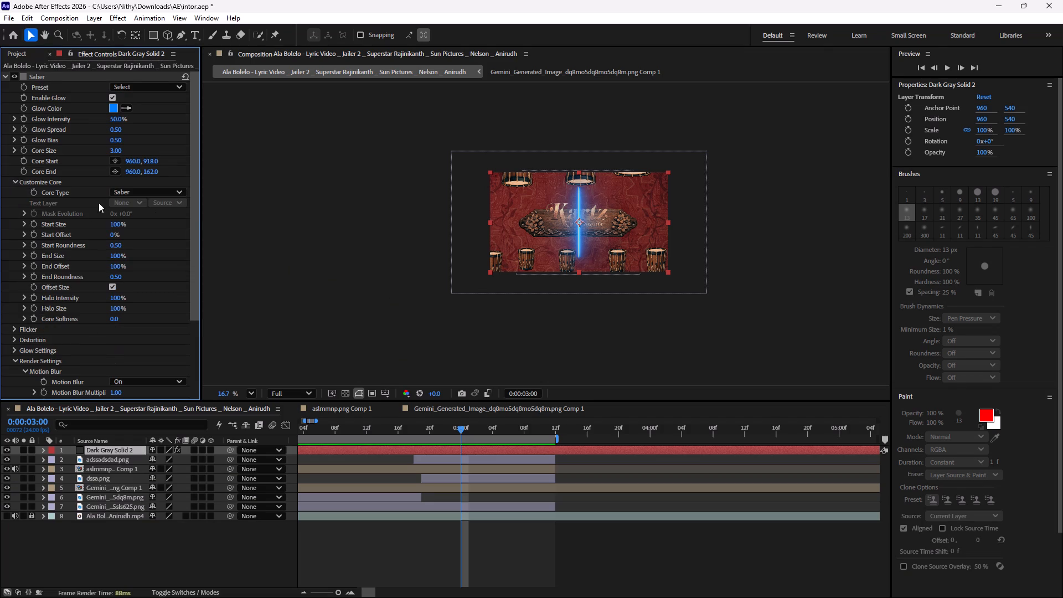
pyautogui.hotkey('alt', 'Tab')
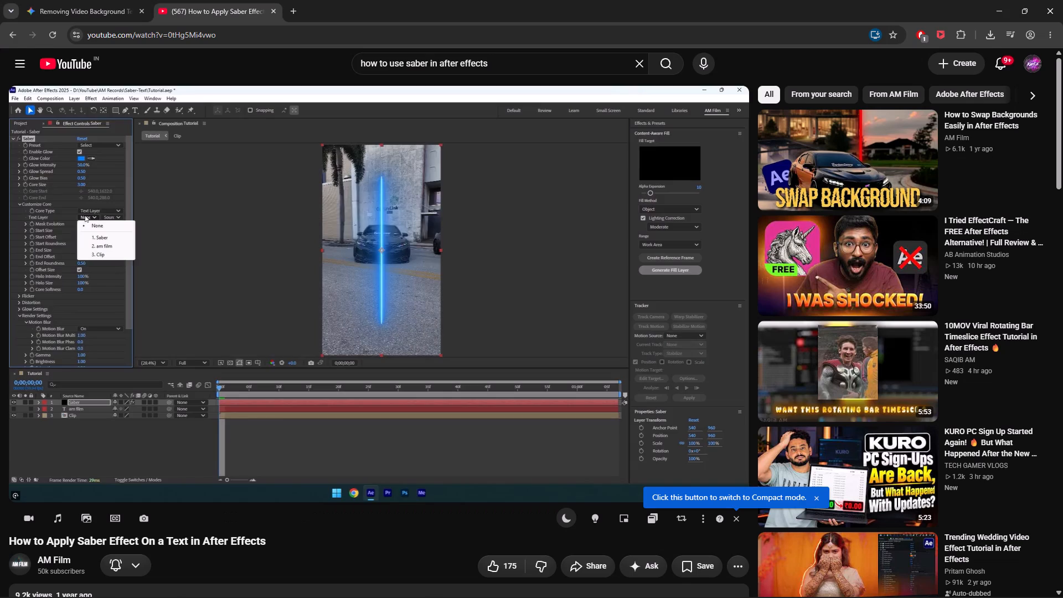
pyautogui.hotkey('alt', 'Tab')
pyautogui.click(166, 190)
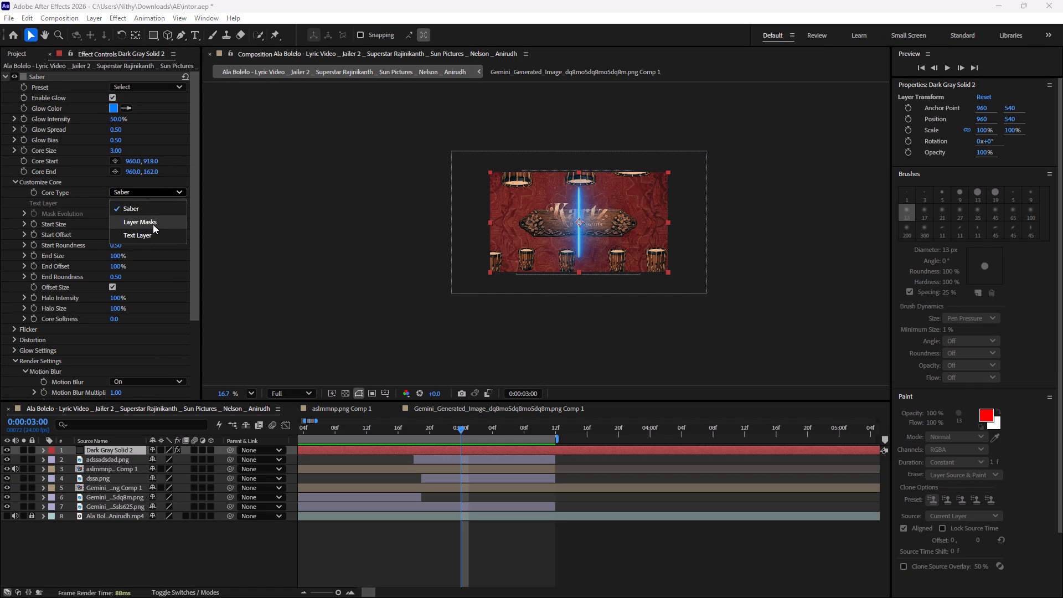
pyautogui.click(153, 224)
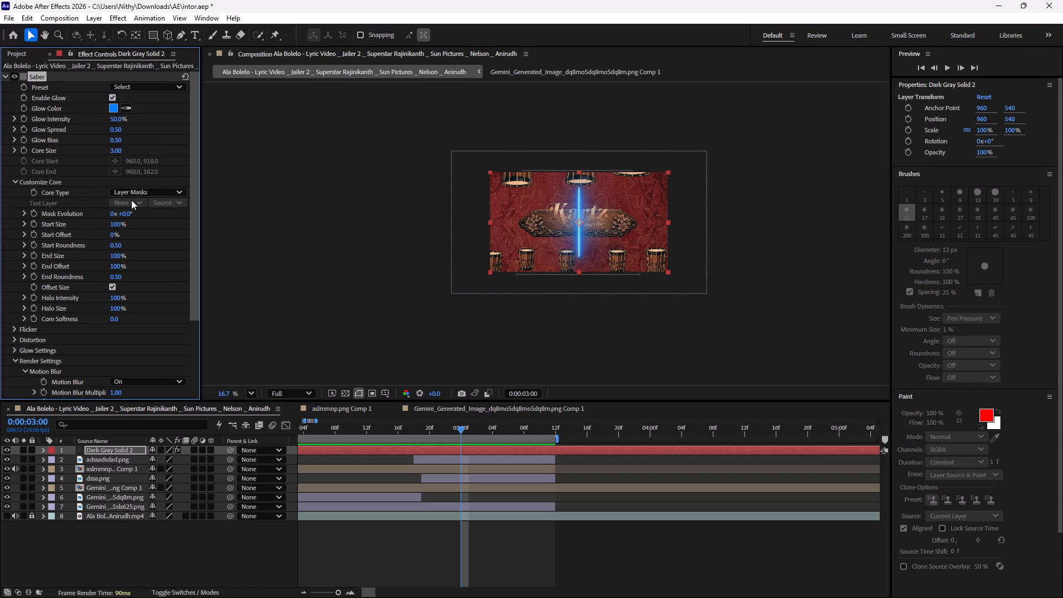
# Set the Saber Core Type to Text Layer and choose adssadsdad.png as its Text Layer.
pyautogui.click(130, 200)
pyautogui.click(161, 190)
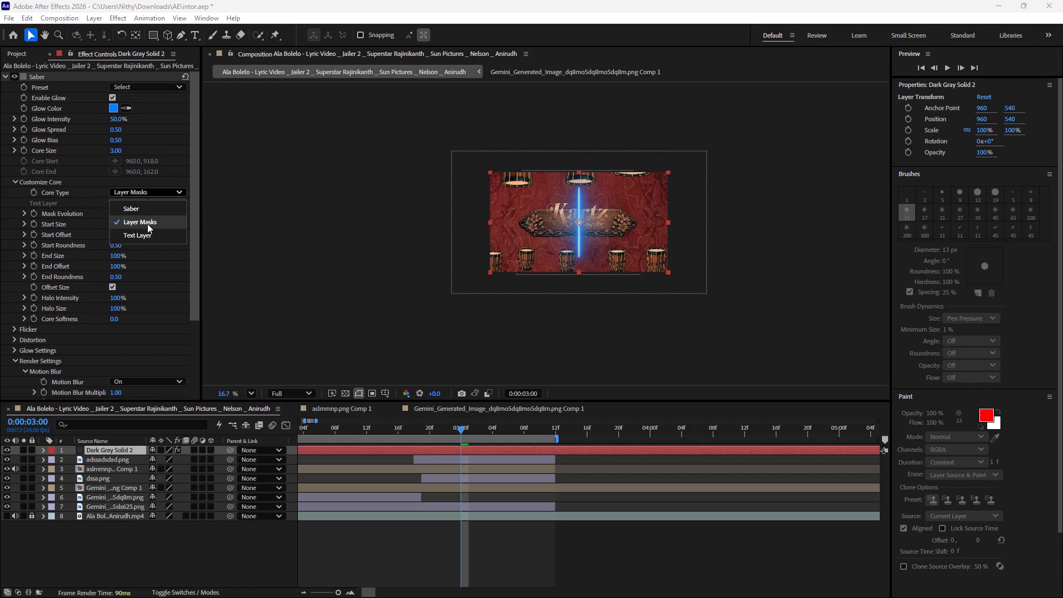
pyautogui.click(142, 235)
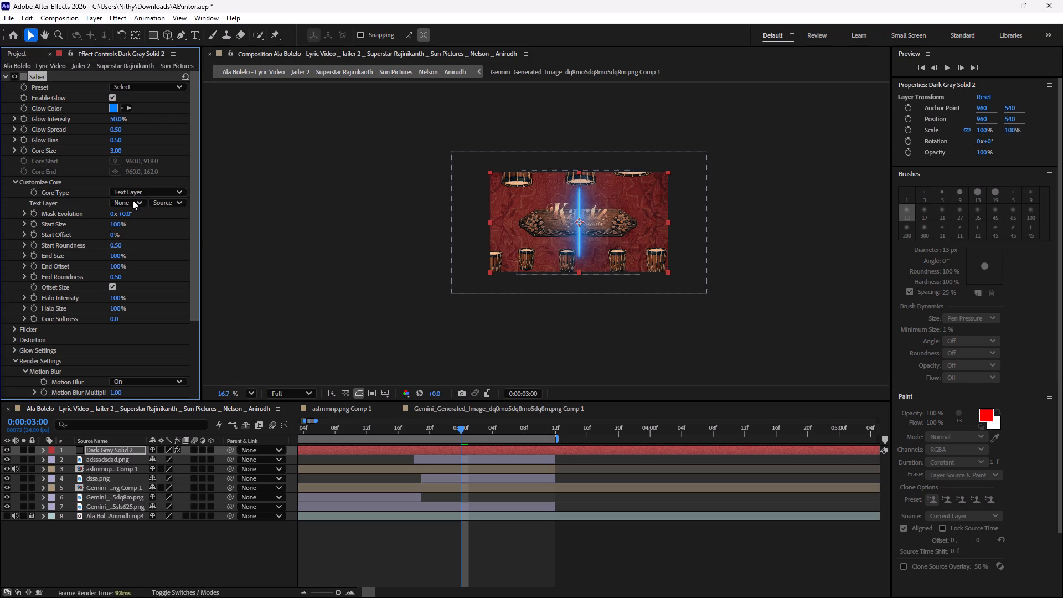
pyautogui.click(132, 200)
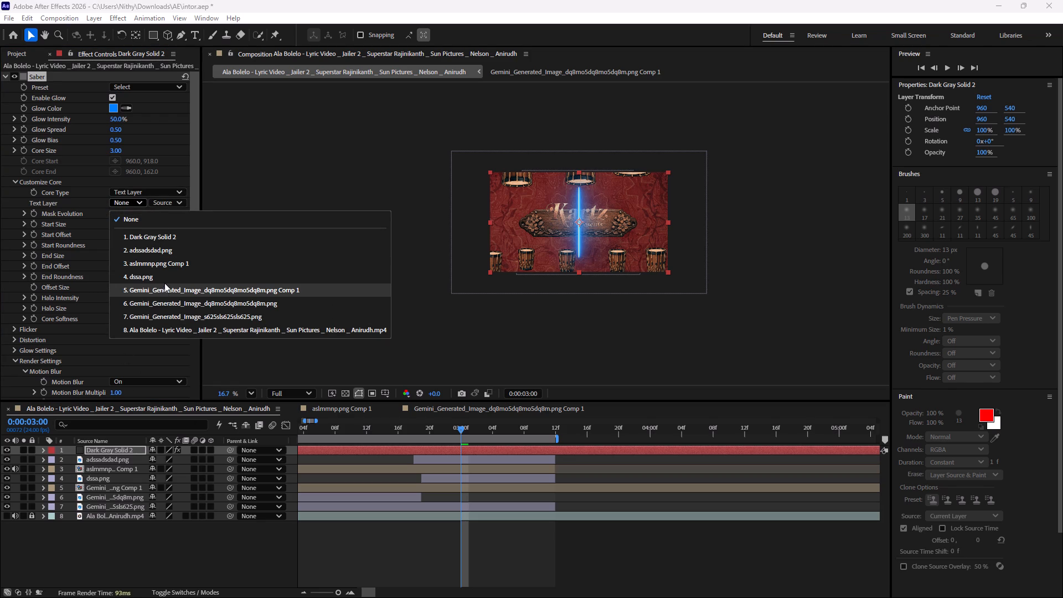
pyautogui.click(187, 248)
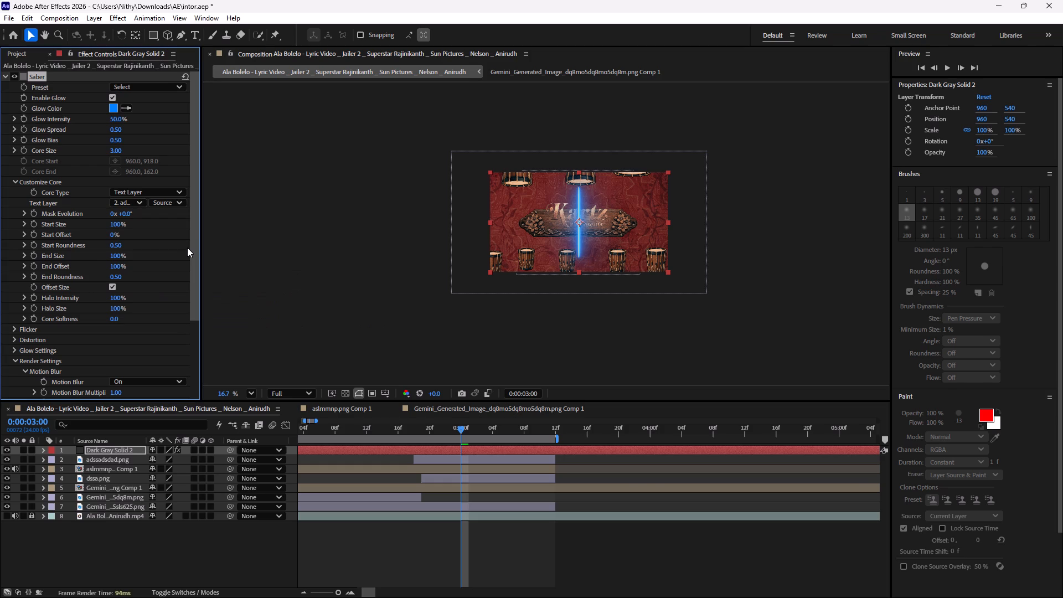
# Play the Saber text tutorial in Chrome briefly to check what follows the Text Layer choice, and return to After Effects.
pyautogui.hotkey('alt', 'Tab')
pyautogui.press('space')
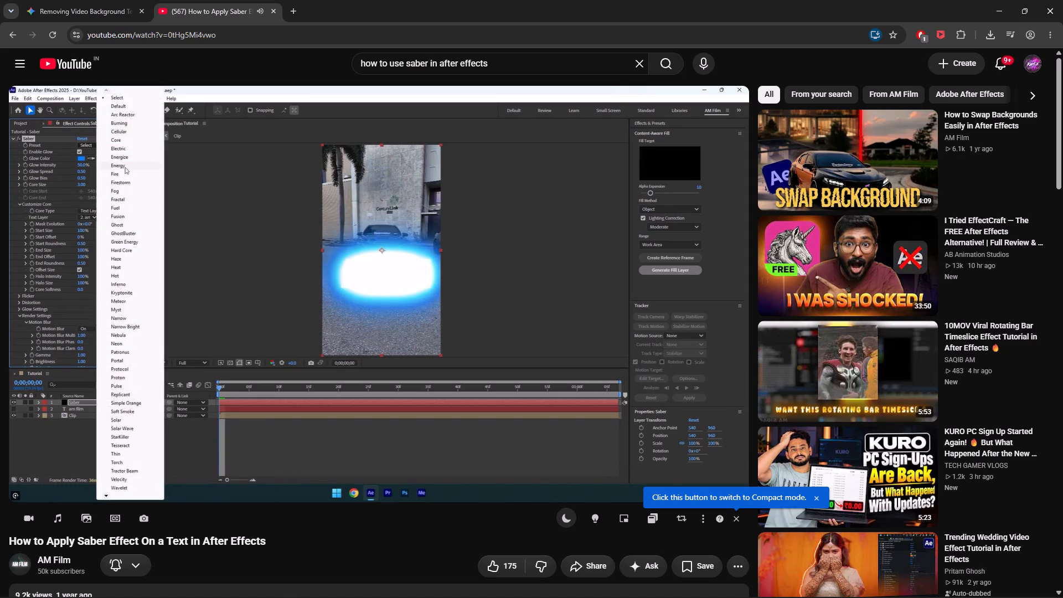
pyautogui.press('space')
pyautogui.hotkey('alt', 'Tab')
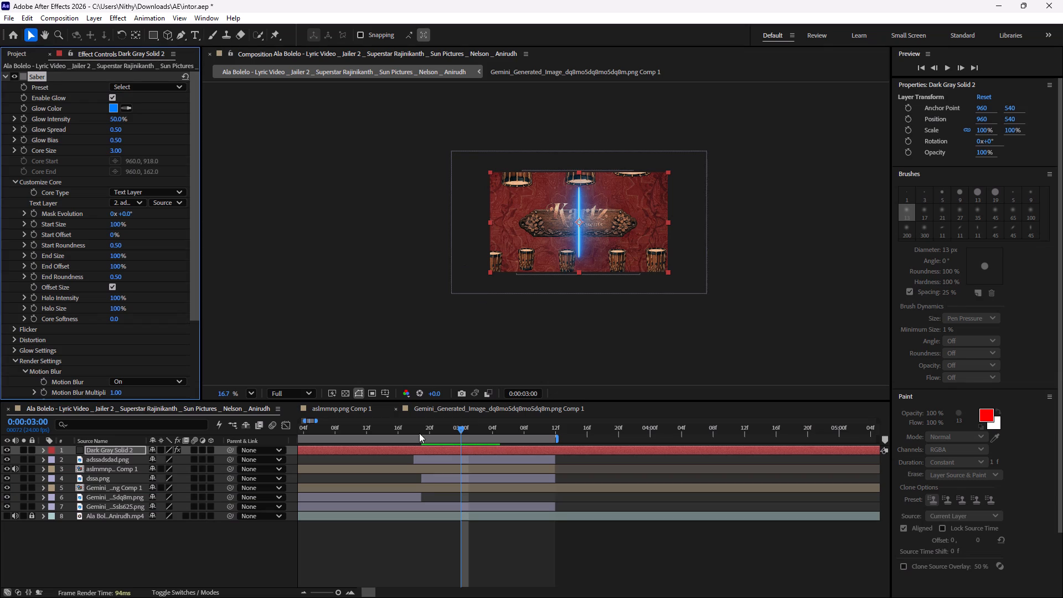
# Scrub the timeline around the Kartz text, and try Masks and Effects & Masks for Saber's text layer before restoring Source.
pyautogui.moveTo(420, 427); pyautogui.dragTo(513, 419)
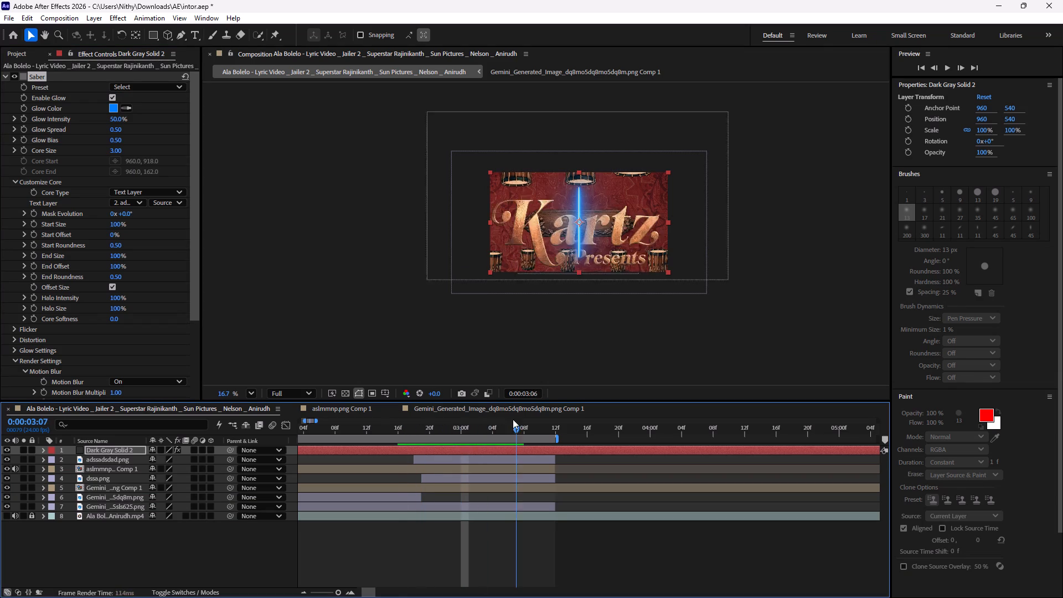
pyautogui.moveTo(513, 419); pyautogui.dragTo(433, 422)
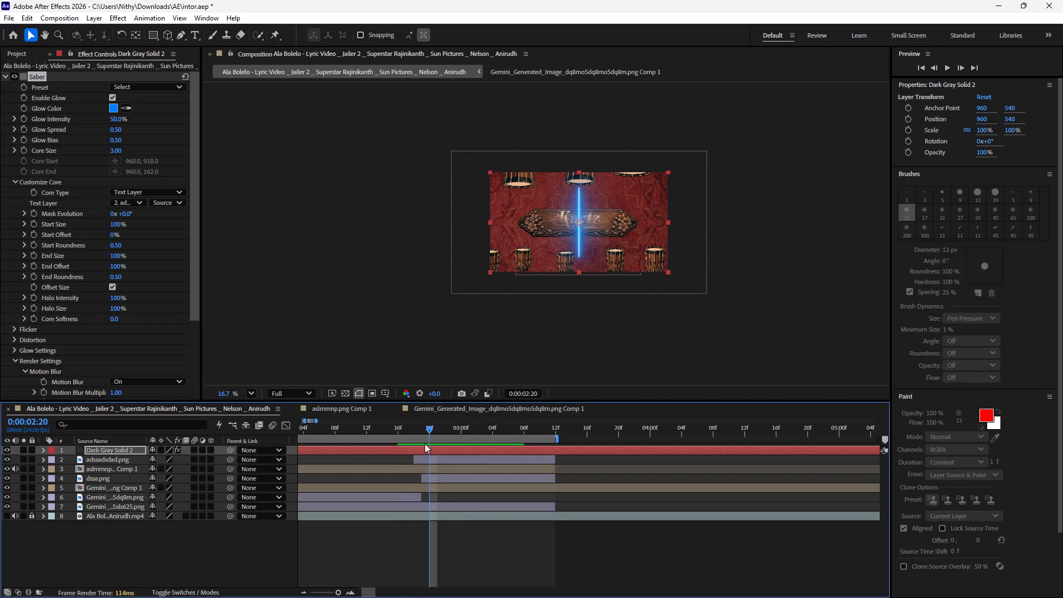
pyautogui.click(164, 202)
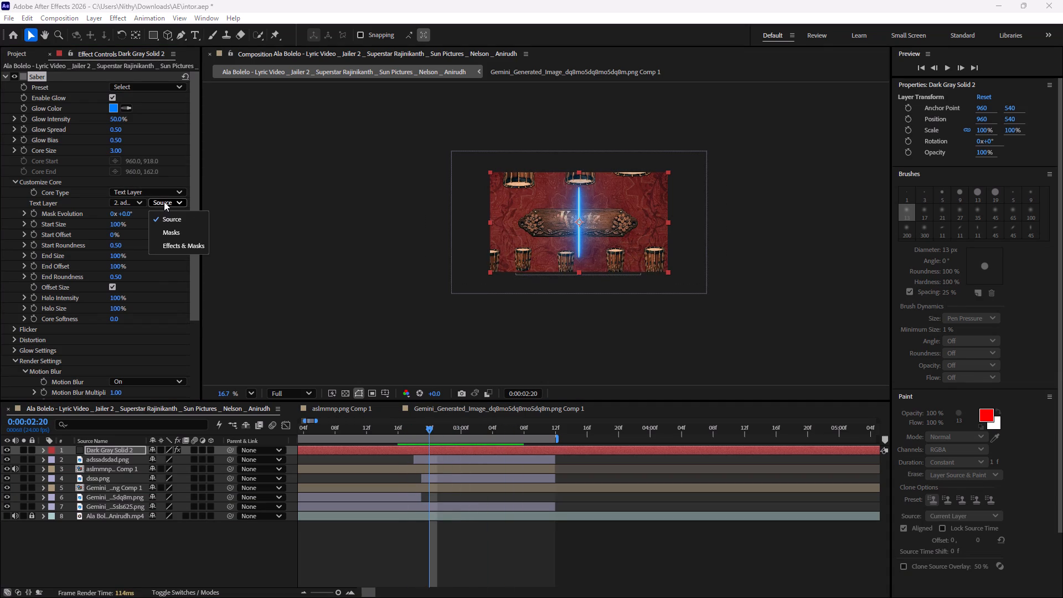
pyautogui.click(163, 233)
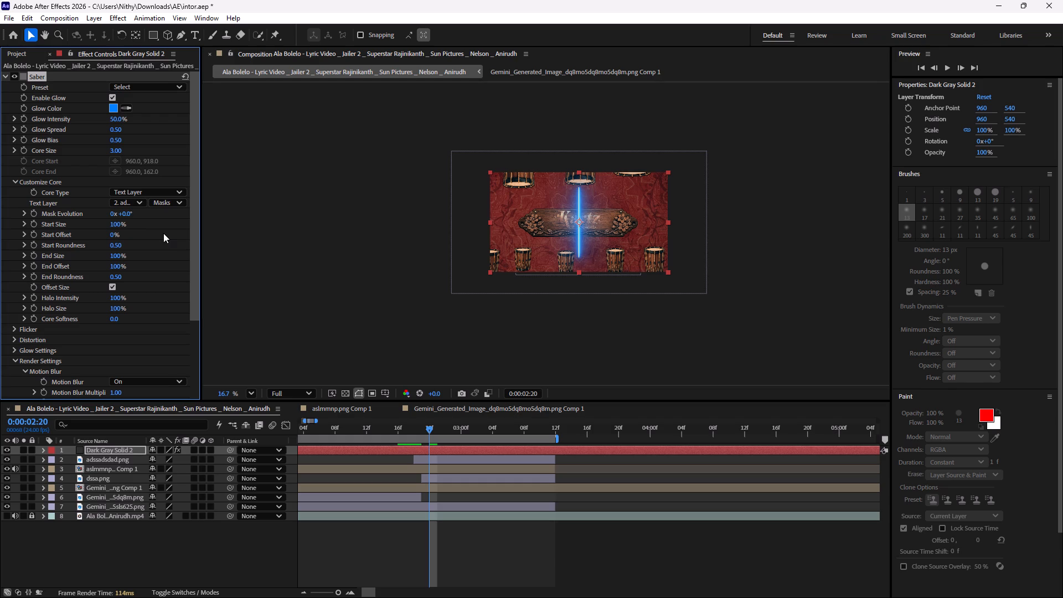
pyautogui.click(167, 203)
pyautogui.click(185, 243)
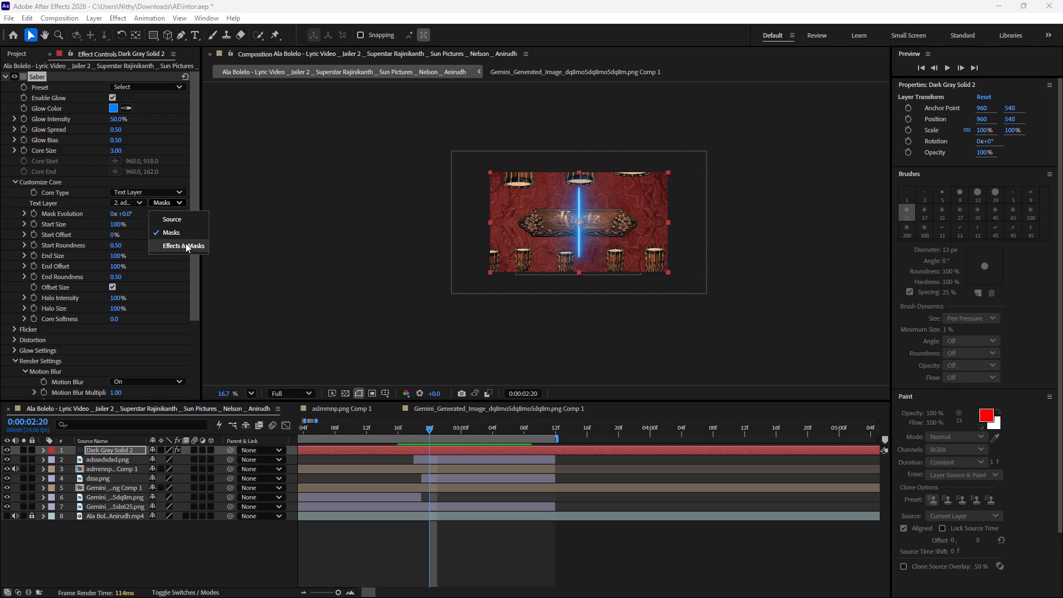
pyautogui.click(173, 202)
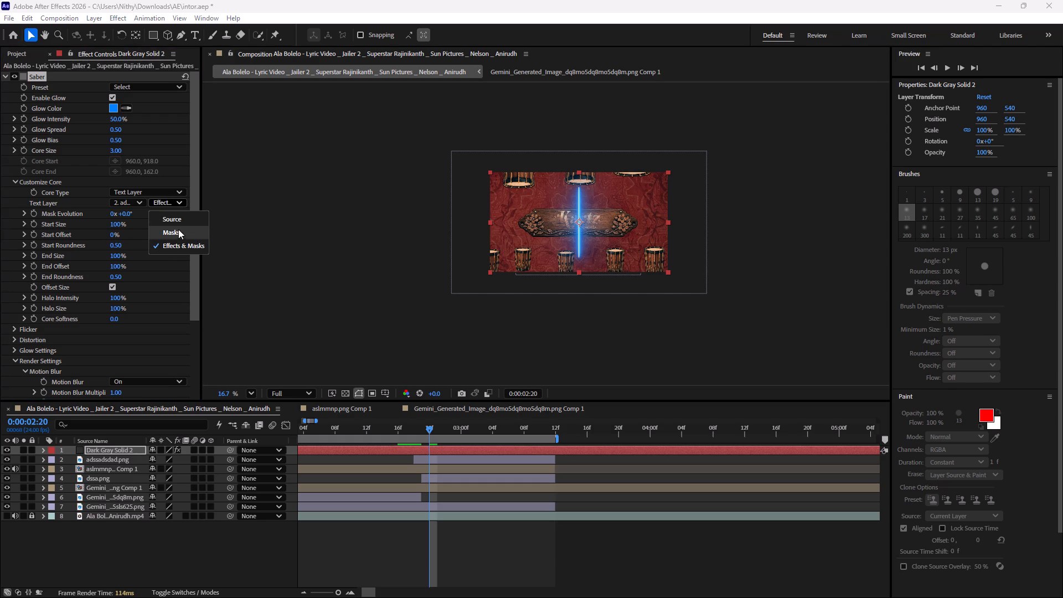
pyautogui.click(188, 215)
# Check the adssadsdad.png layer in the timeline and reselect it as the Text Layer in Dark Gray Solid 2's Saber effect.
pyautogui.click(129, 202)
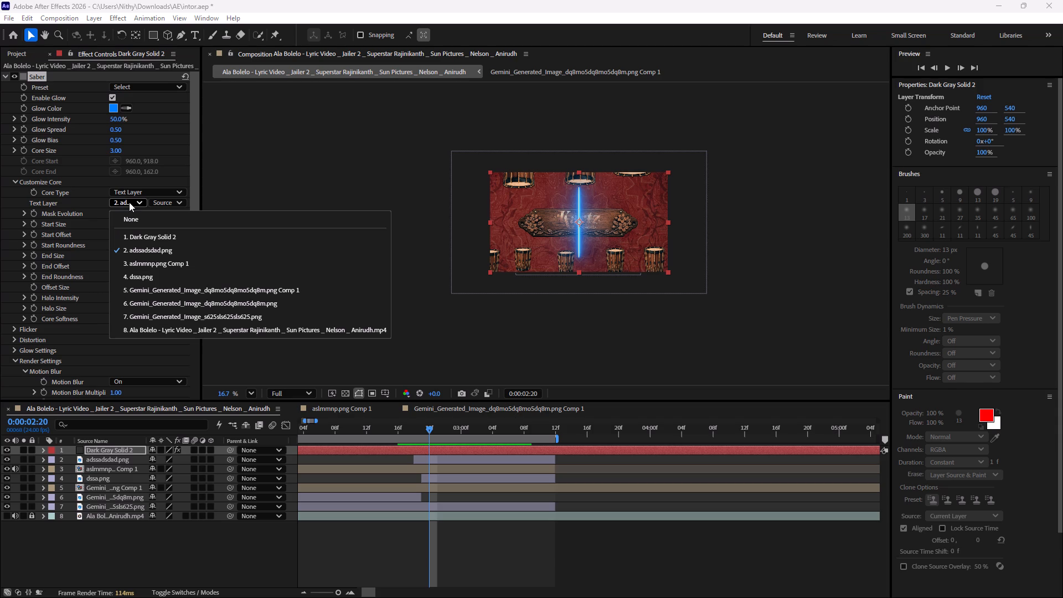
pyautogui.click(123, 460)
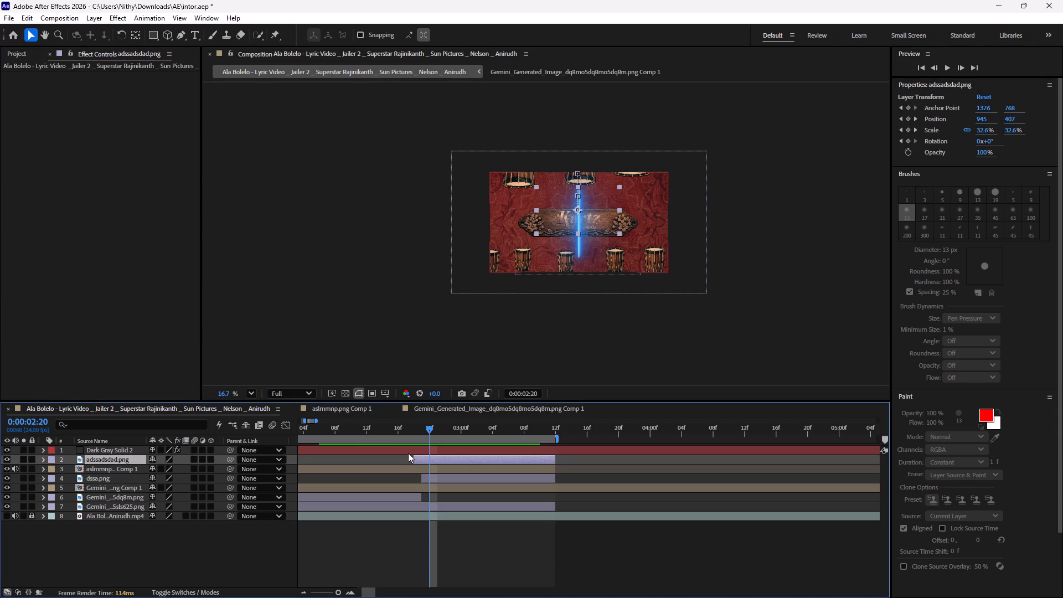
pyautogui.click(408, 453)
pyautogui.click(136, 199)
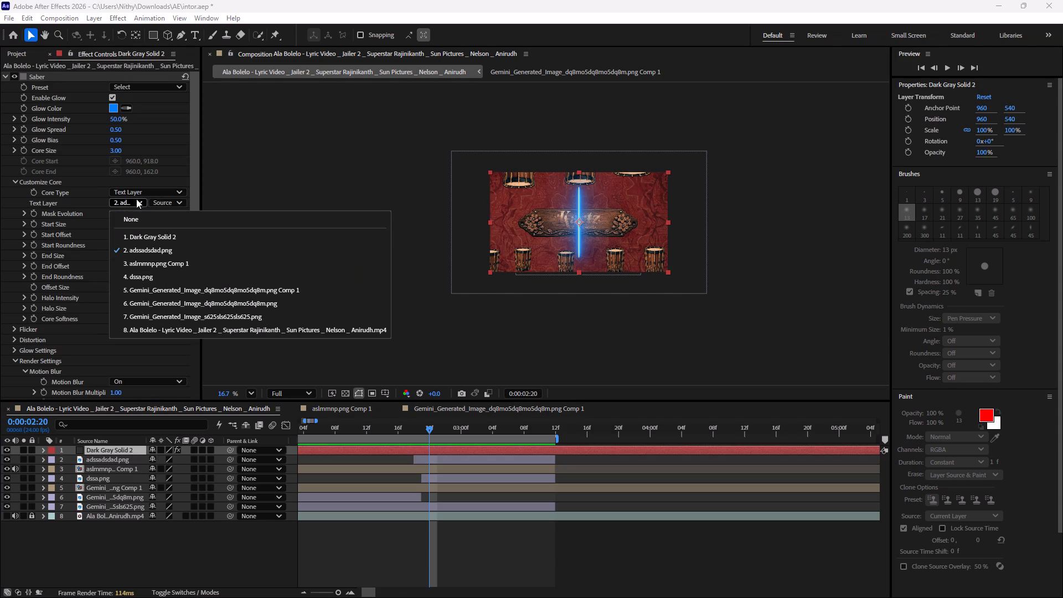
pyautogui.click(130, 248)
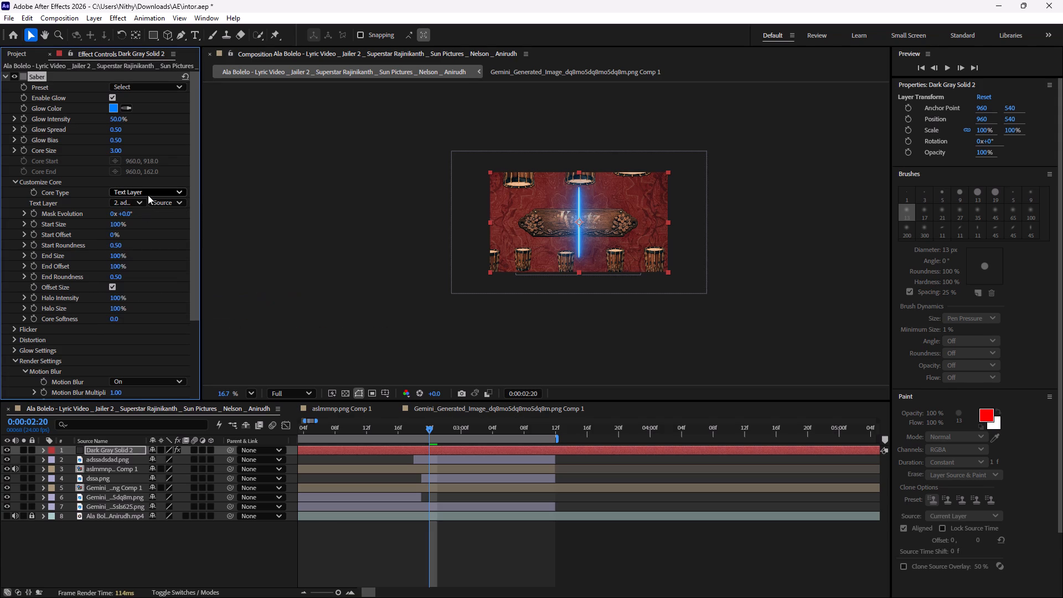
# Try Saber as the Core Type on the solid, and set it to Layer Masks instead.
pyautogui.click(148, 195)
pyautogui.click(141, 210)
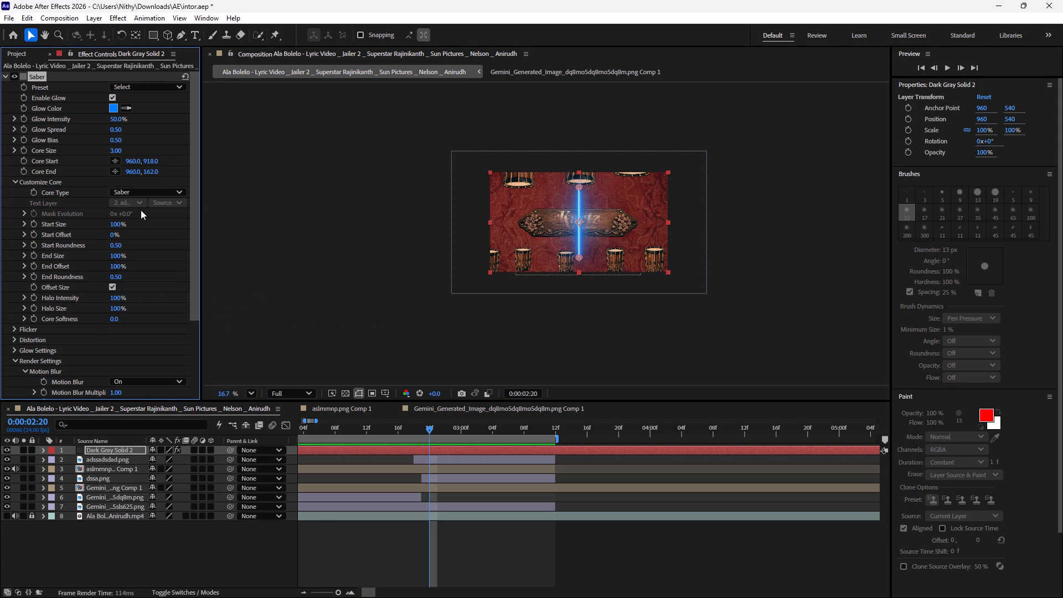
pyautogui.click(152, 193)
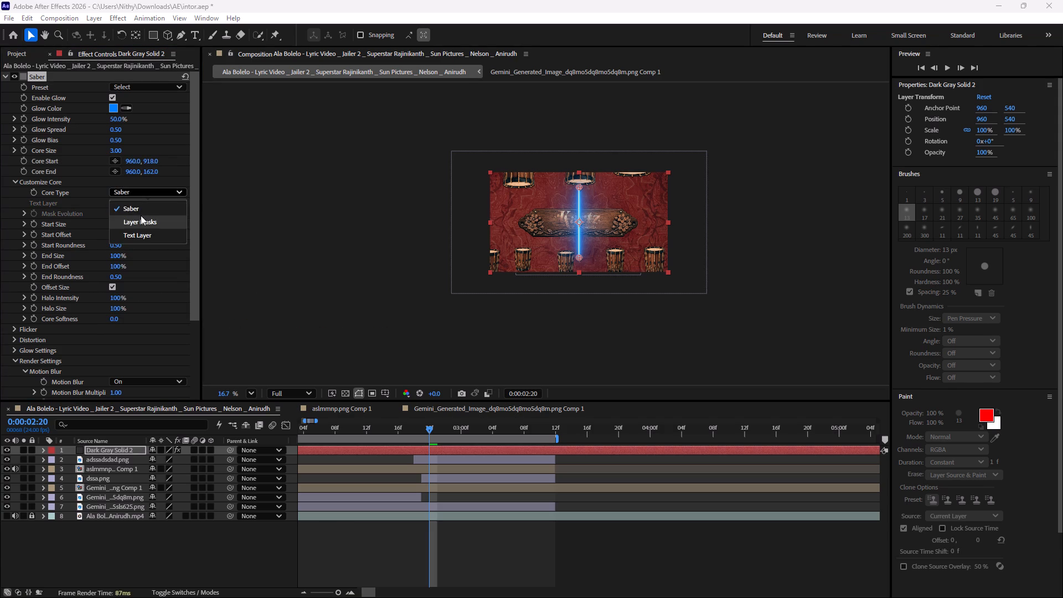
pyautogui.click(141, 215)
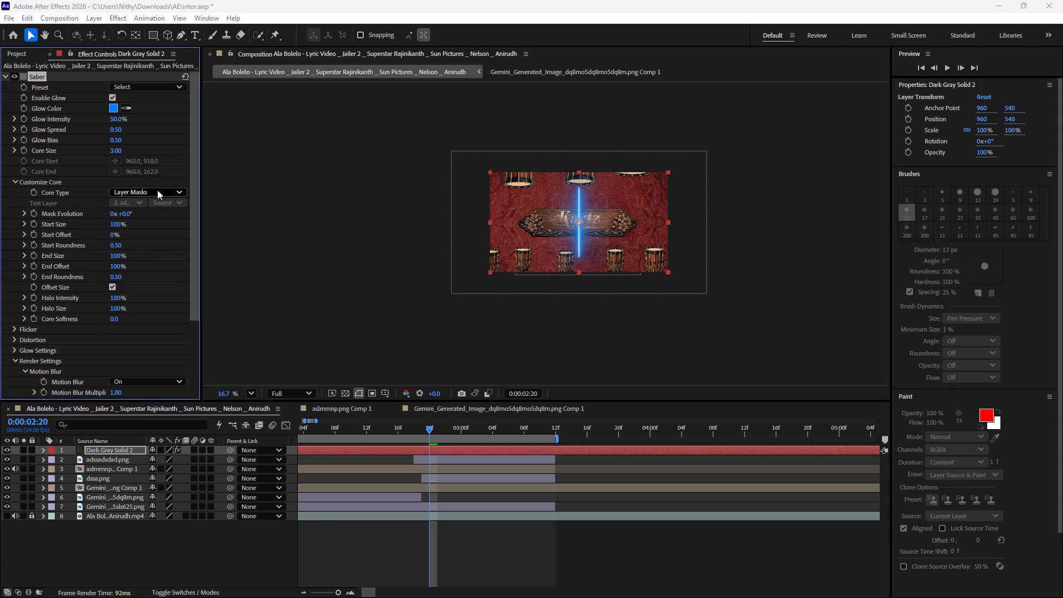
pyautogui.click(157, 190)
pyautogui.click(157, 190)
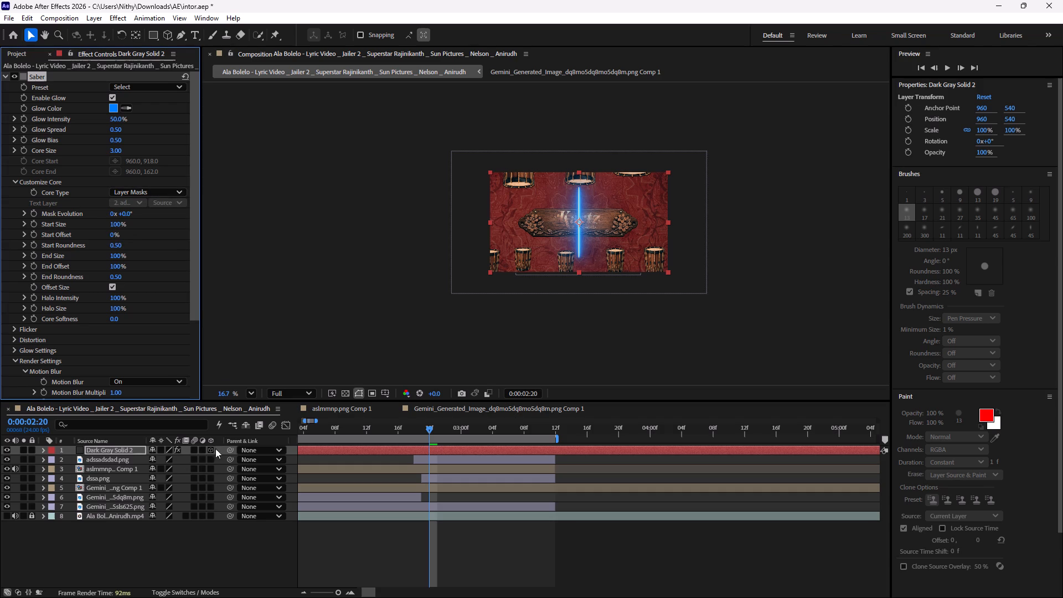
# Parent Dark Gray Solid 2 to the adssadsdad.png layer.
pyautogui.moveTo(226, 448); pyautogui.dragTo(136, 463)
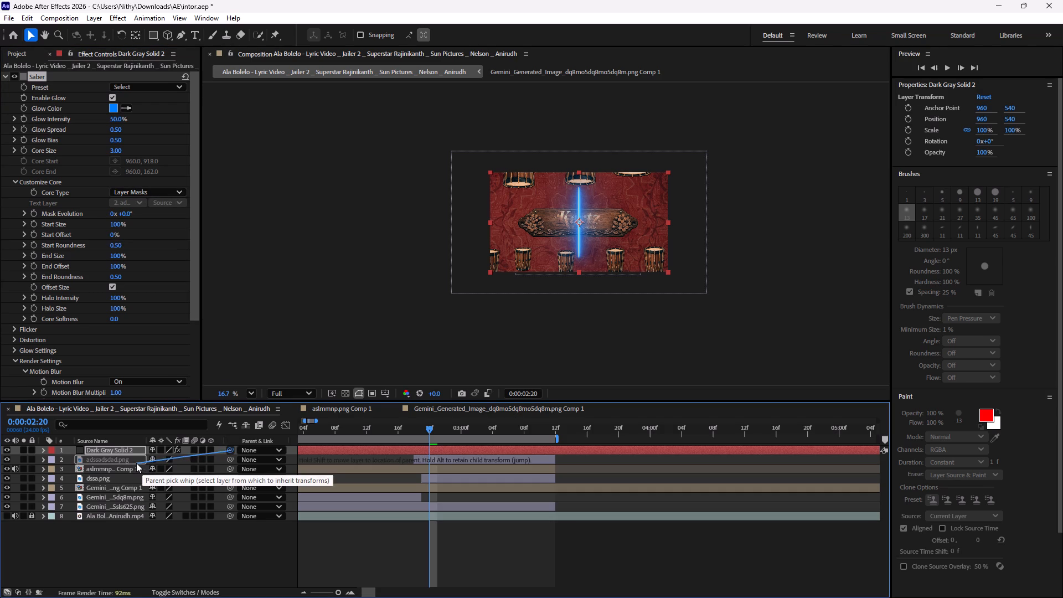
pyautogui.moveTo(136, 463); pyautogui.dragTo(136, 462)
# Switch to Chrome and search YouTube for "how to use saber to png in after effects".
pyautogui.hotkey('alt', 'Tab')
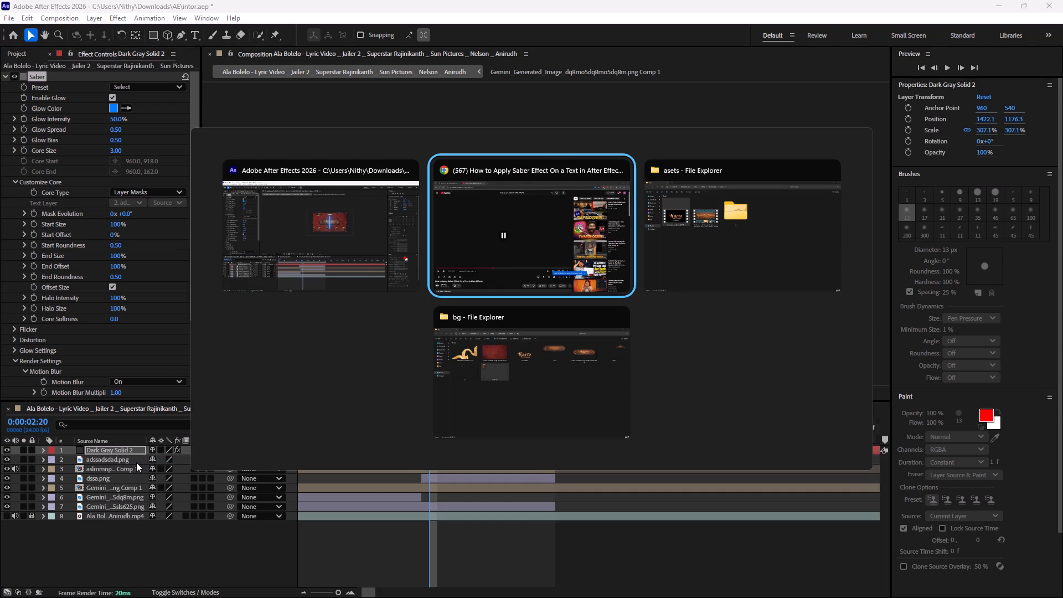
pyautogui.scroll(-5, 158, 389)
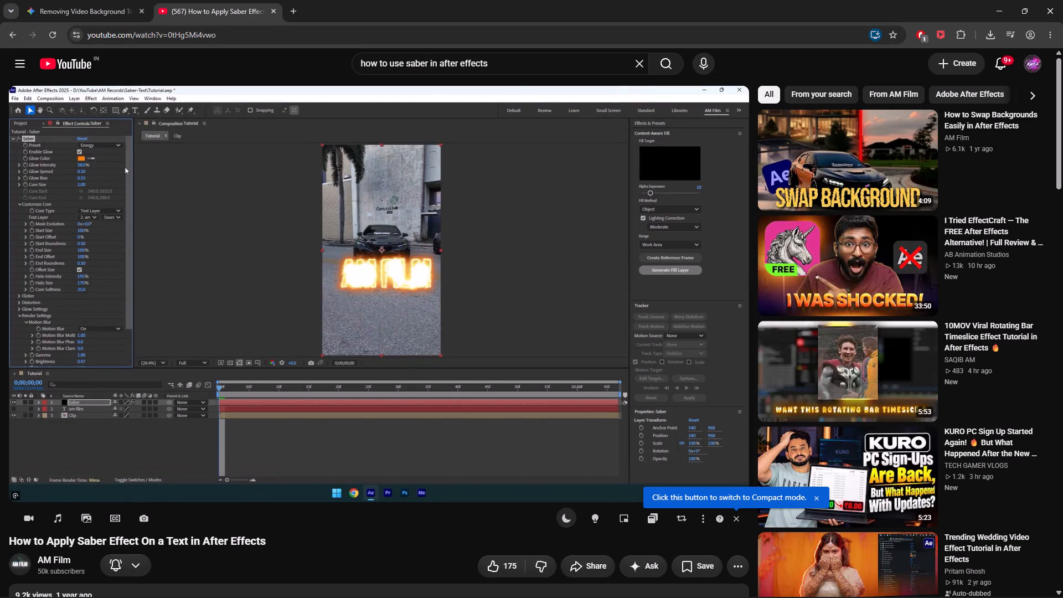
pyautogui.click(514, 69)
pyautogui.press('Left')
pyautogui.press('Left')
pyautogui.press('Left')
pyautogui.press('Left')
pyautogui.press('Left')
pyautogui.press('Left')
pyautogui.press('Left')
pyautogui.press('Left')
pyautogui.press('Left')
pyautogui.press('Left')
pyautogui.press('Left')
pyautogui.press('Left')
pyautogui.press('Left')
pyautogui.press('Left')
pyautogui.press('Left')
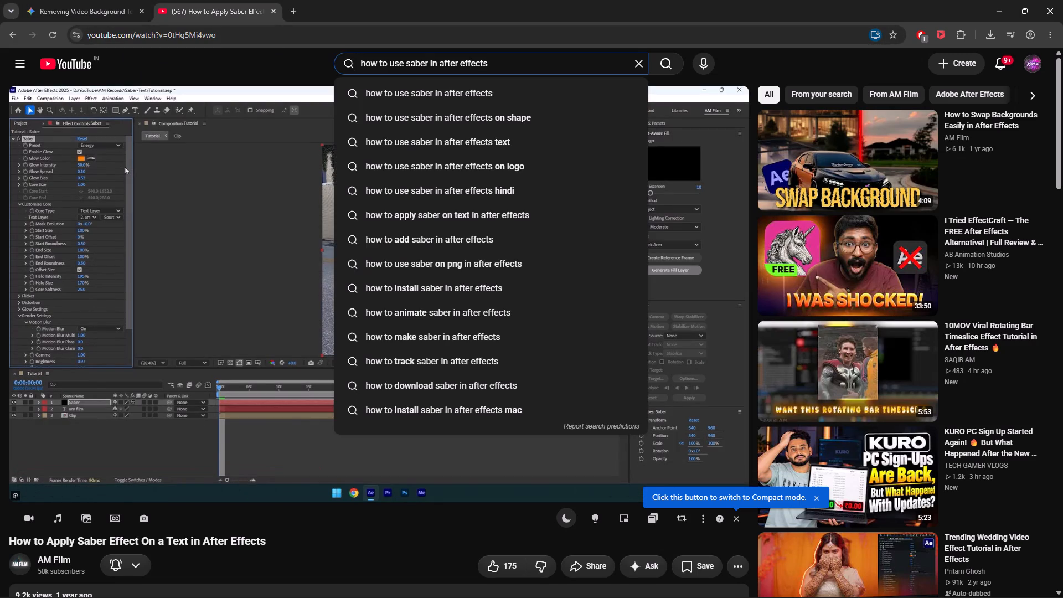
pyautogui.press('Left')
pyautogui.write('to')
pyautogui.press('space')
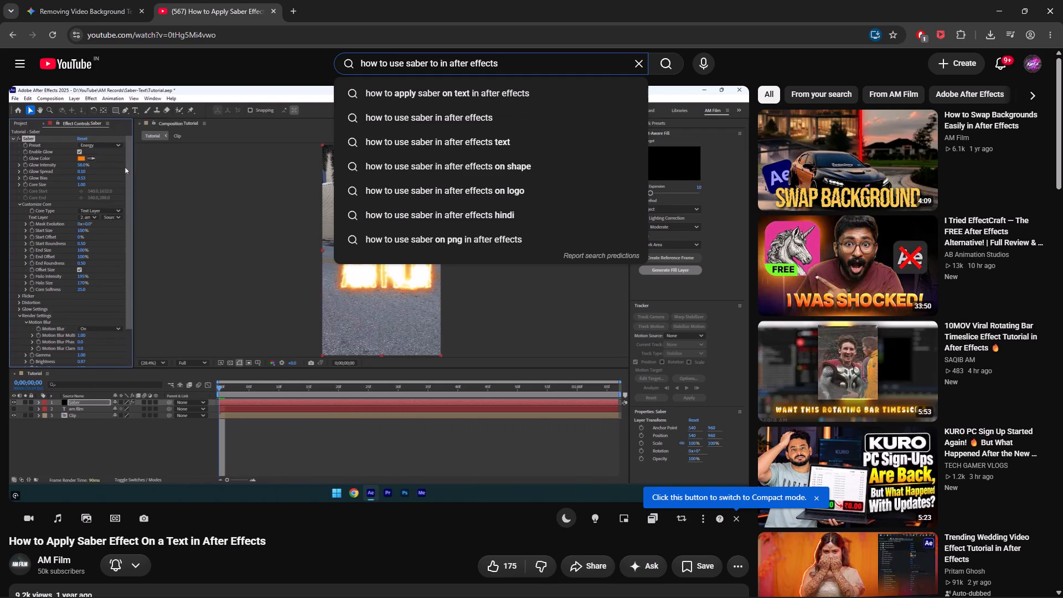
pyautogui.write('png')
pyautogui.press('space')
pyautogui.press('Return')
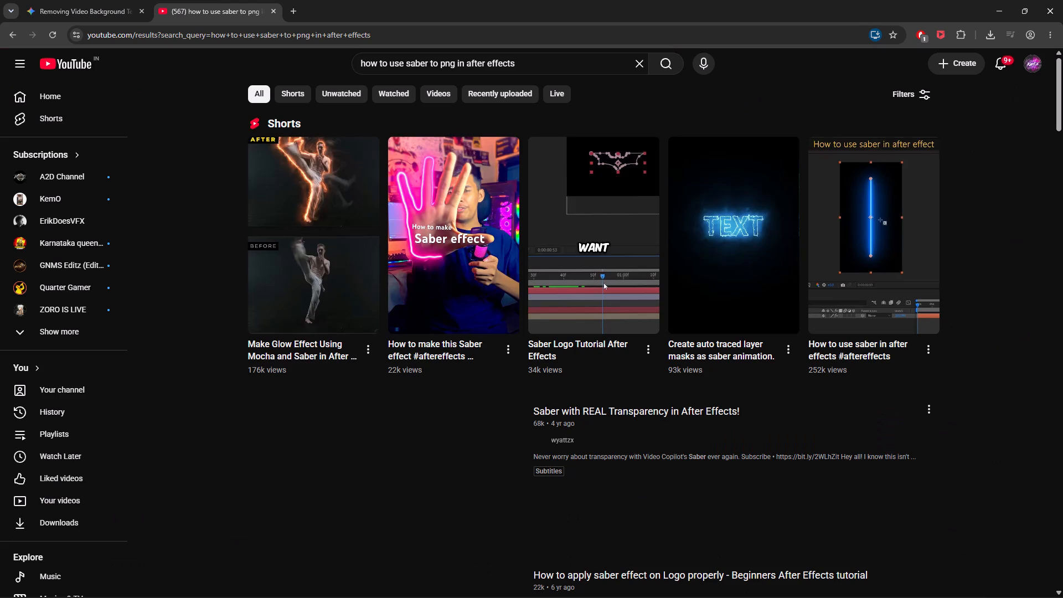
# Browse the search results and open the video "How to apply saber effect on Logo properly - Beginners After Effects tutorial".
pyautogui.scroll(-1, 433, 480)
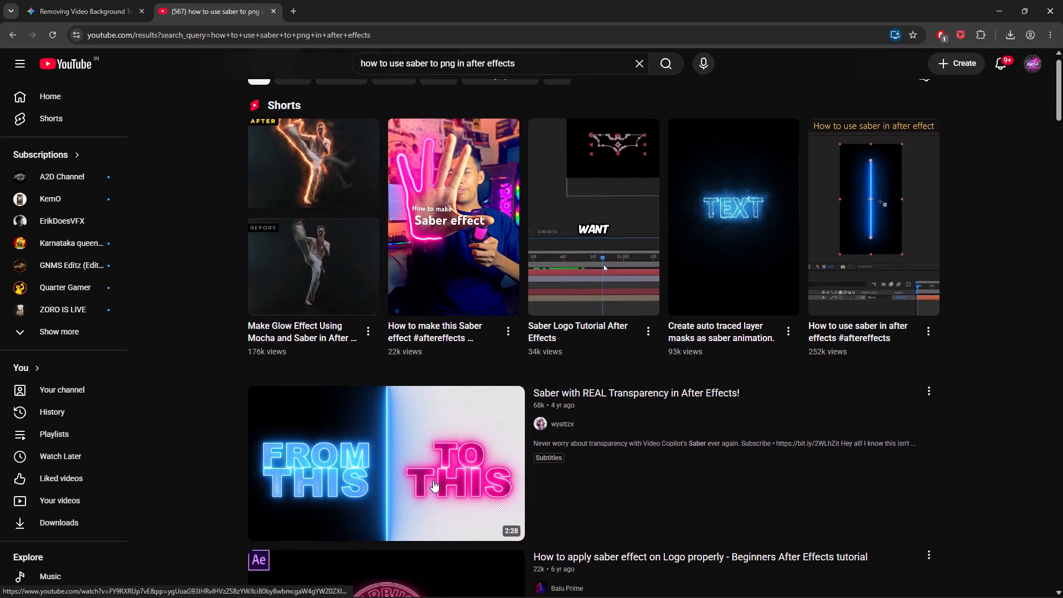
pyautogui.scroll(-4, 433, 480)
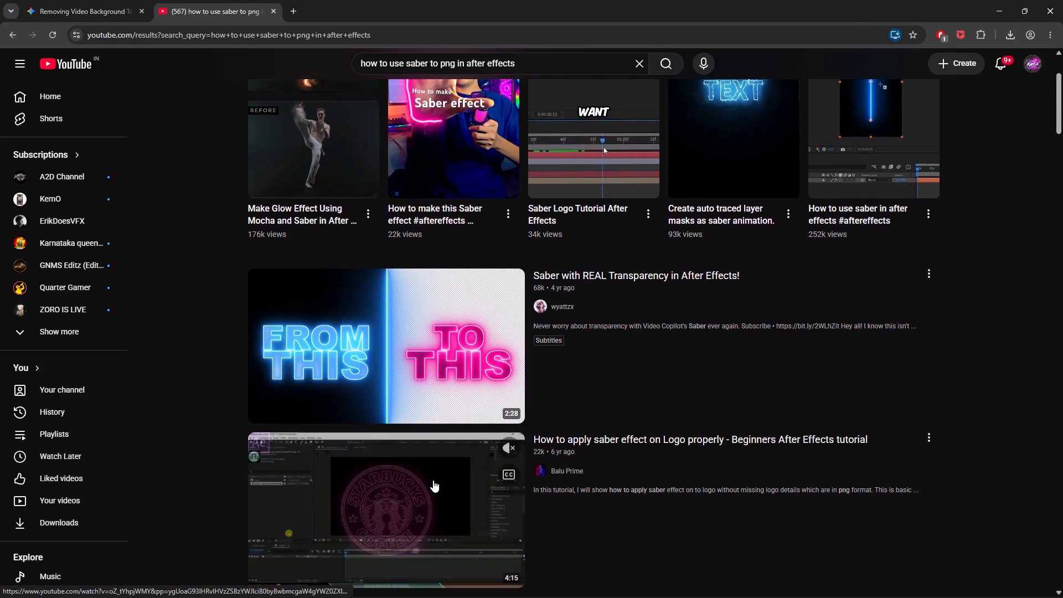
pyautogui.scroll(-2, 433, 480)
pyautogui.click(431, 301)
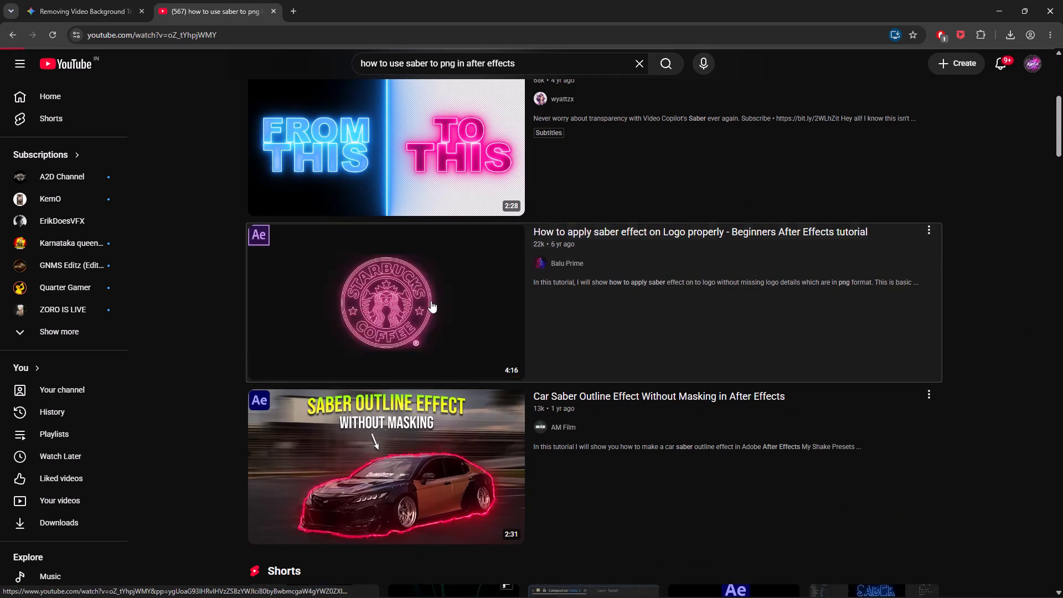
# Skim the Saber logo tutorial for how it auto-traces the PNG and applies the effect, and pause it at the Saber settings.
pyautogui.press('Right')
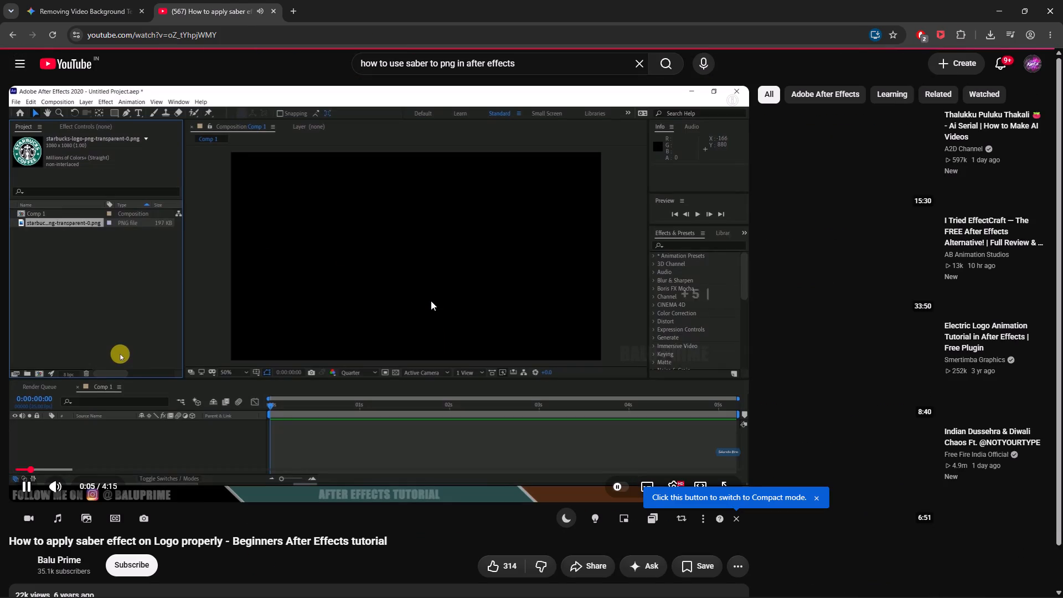
pyautogui.press('Right')
pyautogui.press('Right')
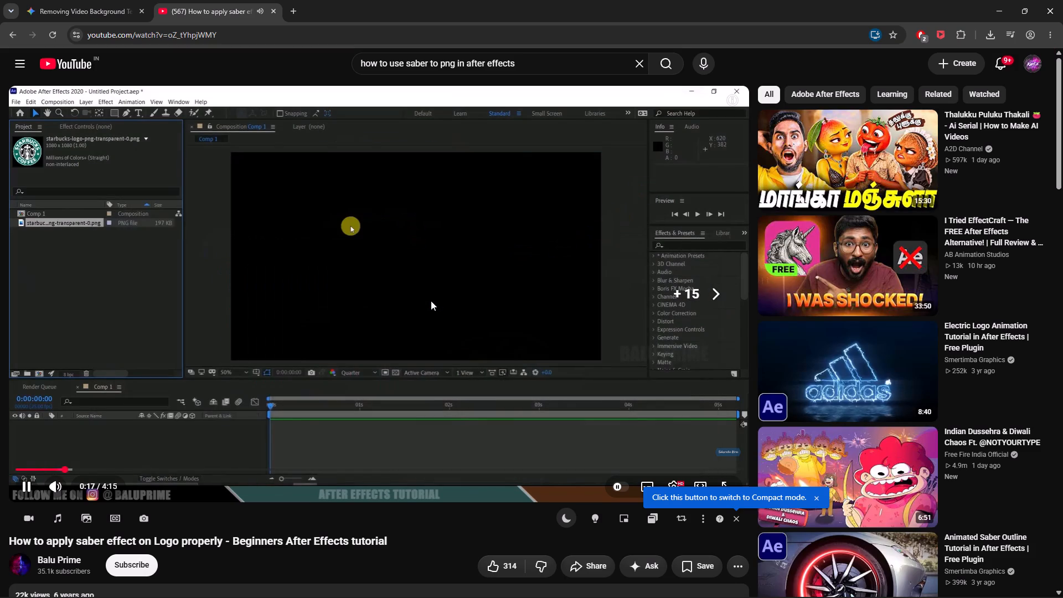
pyautogui.press('Right')
pyautogui.press('Right')
pyautogui.press('Right')
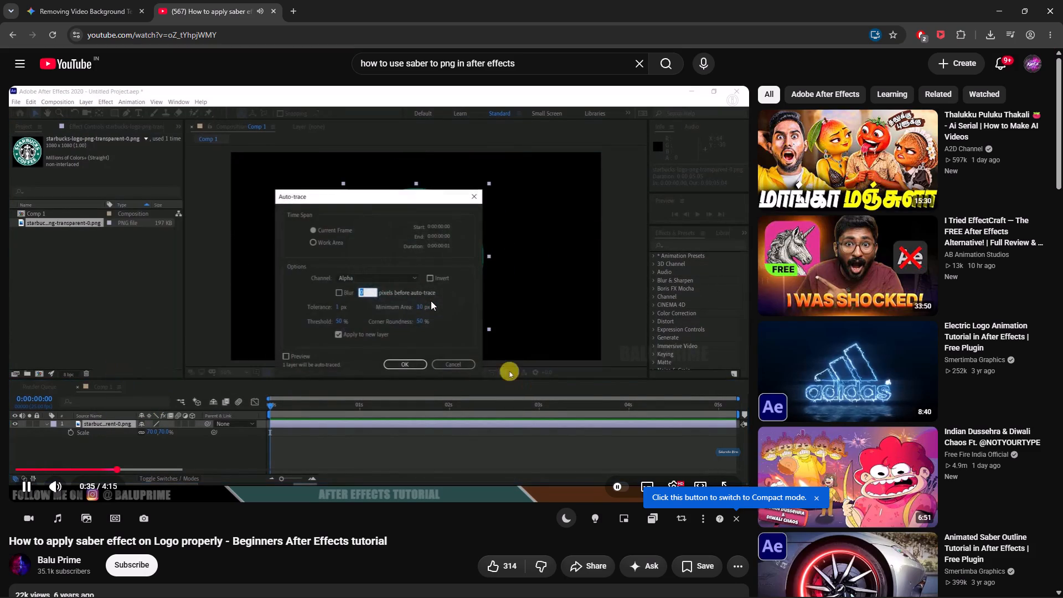
pyautogui.press('Right')
pyautogui.press('Right')
pyautogui.press('Right')
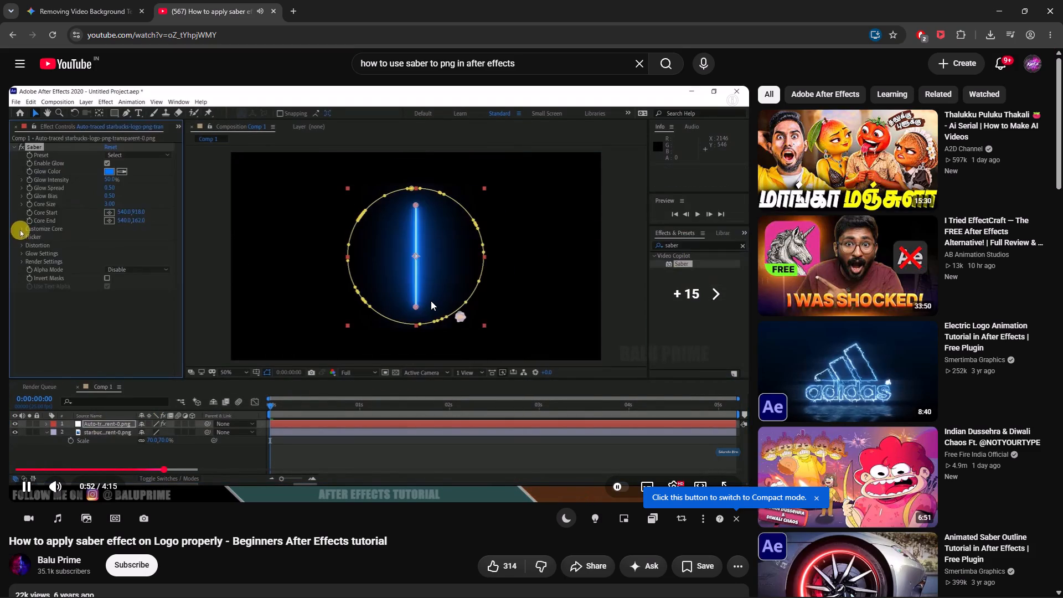
pyautogui.press('Right')
pyautogui.press('Right')
pyautogui.press('Right')
pyautogui.press('Right')
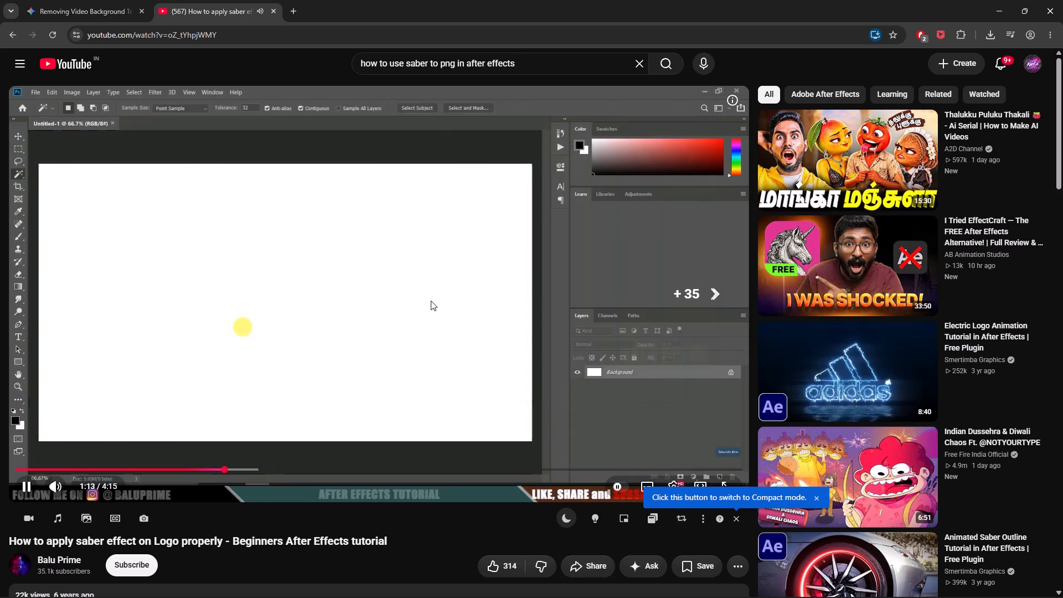
pyautogui.press('Right')
pyautogui.press('Right')
pyautogui.press('Right')
pyautogui.press('Right')
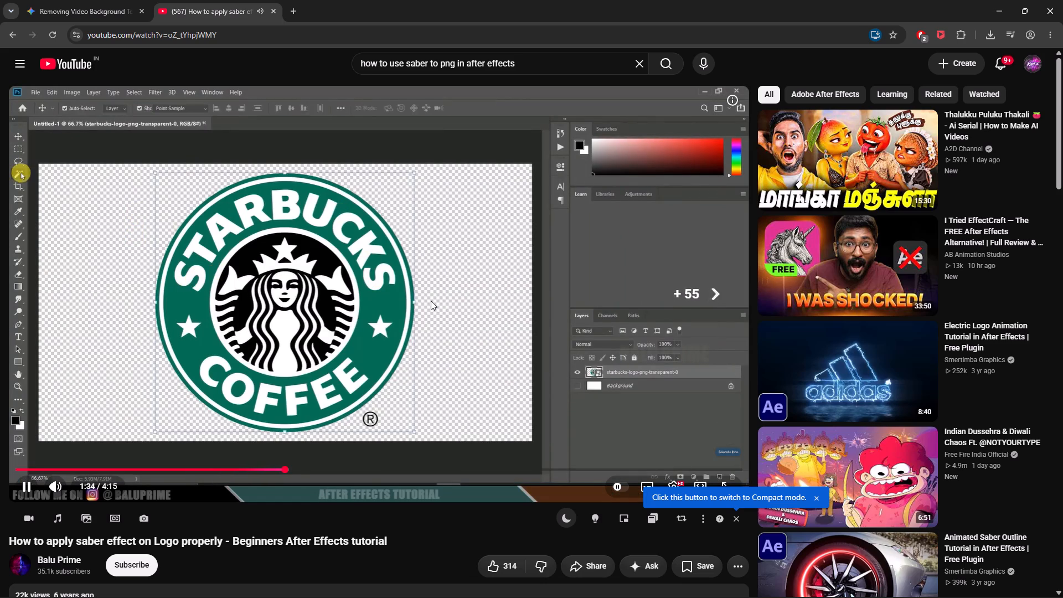
pyautogui.press('Right')
pyautogui.press('Right')
pyautogui.press('Right')
pyautogui.press('Right')
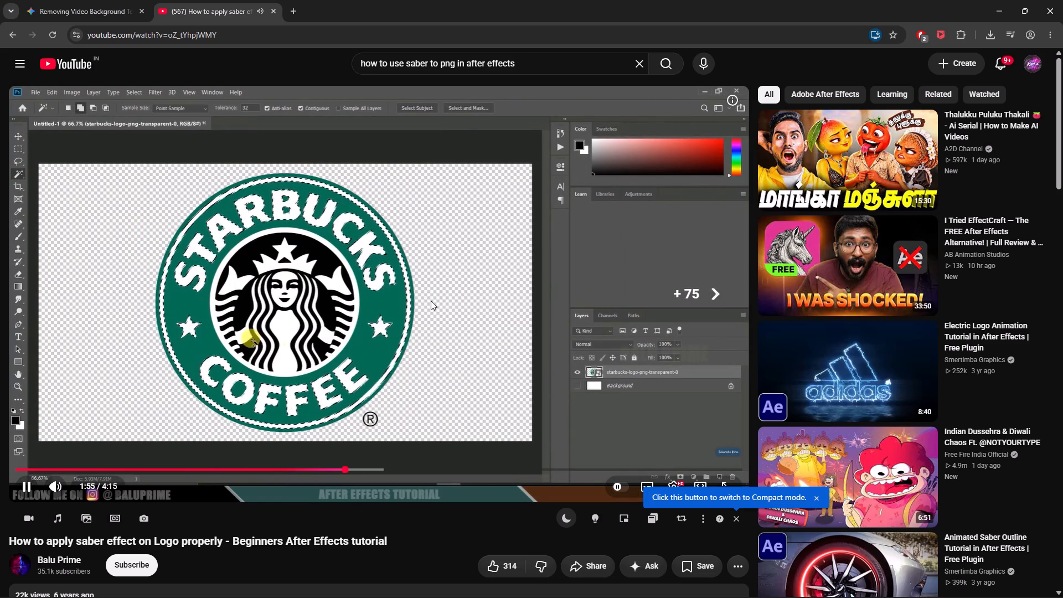
pyautogui.press('Right')
pyautogui.press('Right')
pyautogui.press('Right')
pyautogui.press('Right')
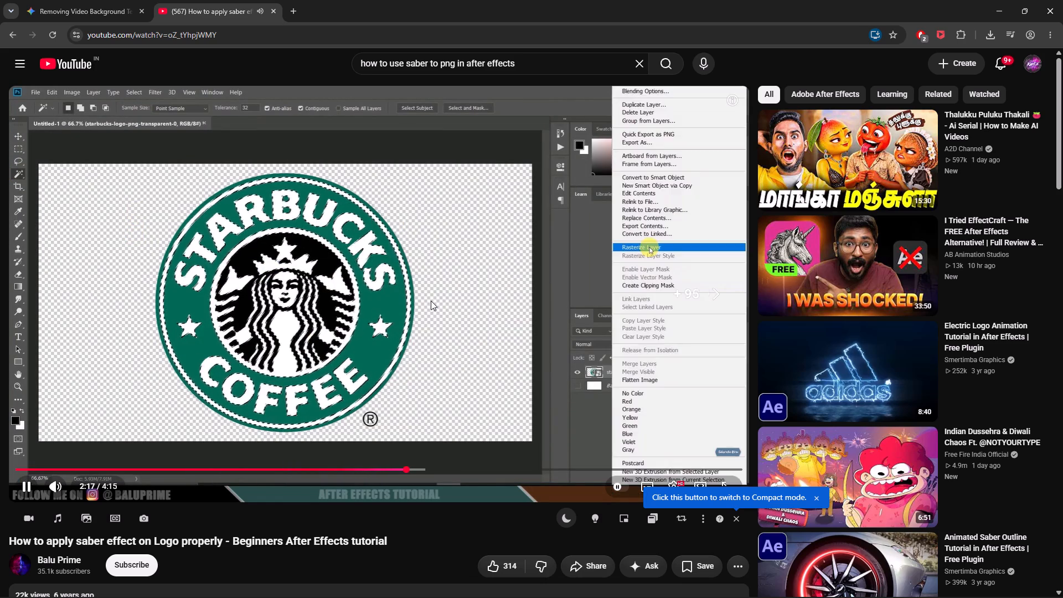
pyautogui.press('Right')
pyautogui.press('Right')
pyautogui.press('Right')
pyautogui.press('Right')
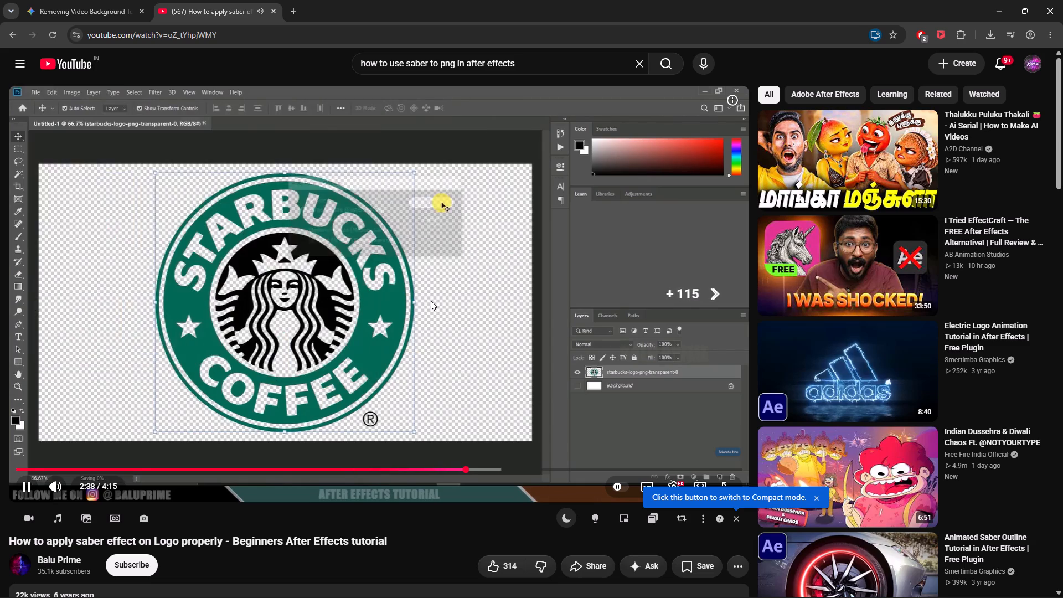
pyautogui.press('Right')
pyautogui.press('Right')
pyautogui.press('Right')
pyautogui.press('Right')
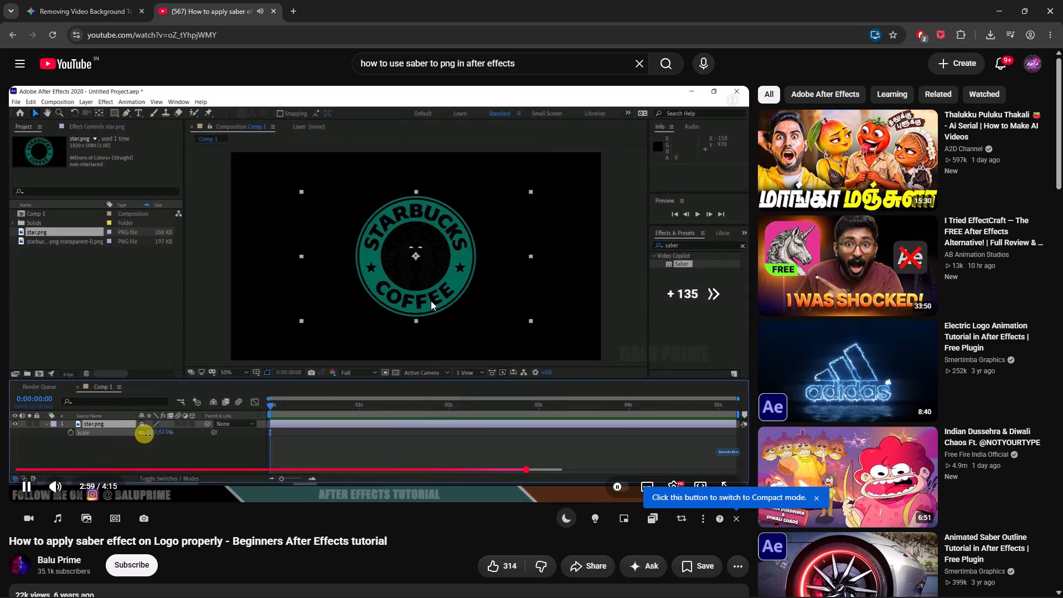
pyautogui.press('Right')
pyautogui.press('Right')
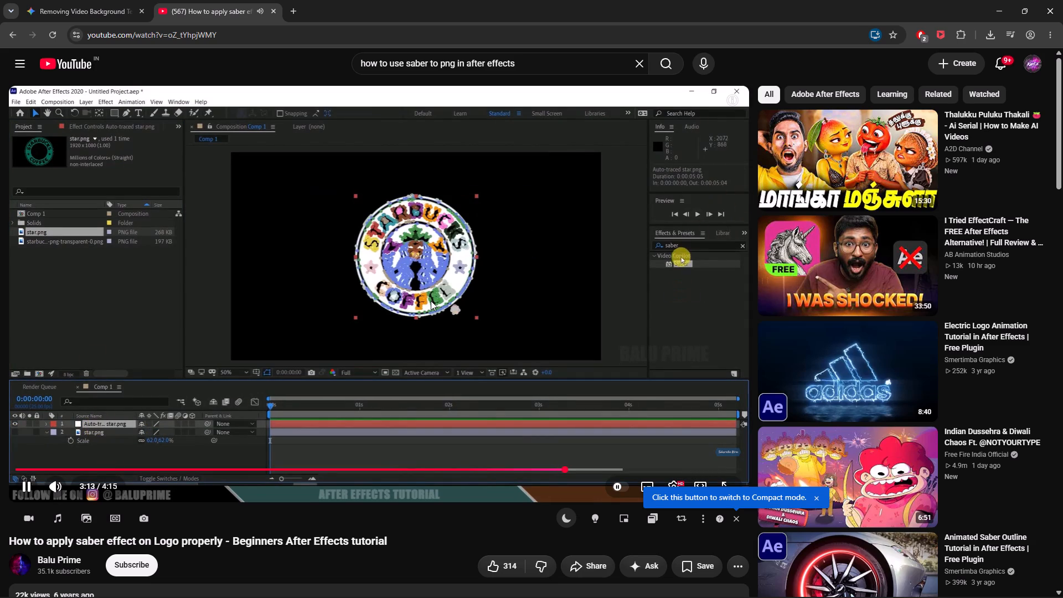
pyautogui.press('Right')
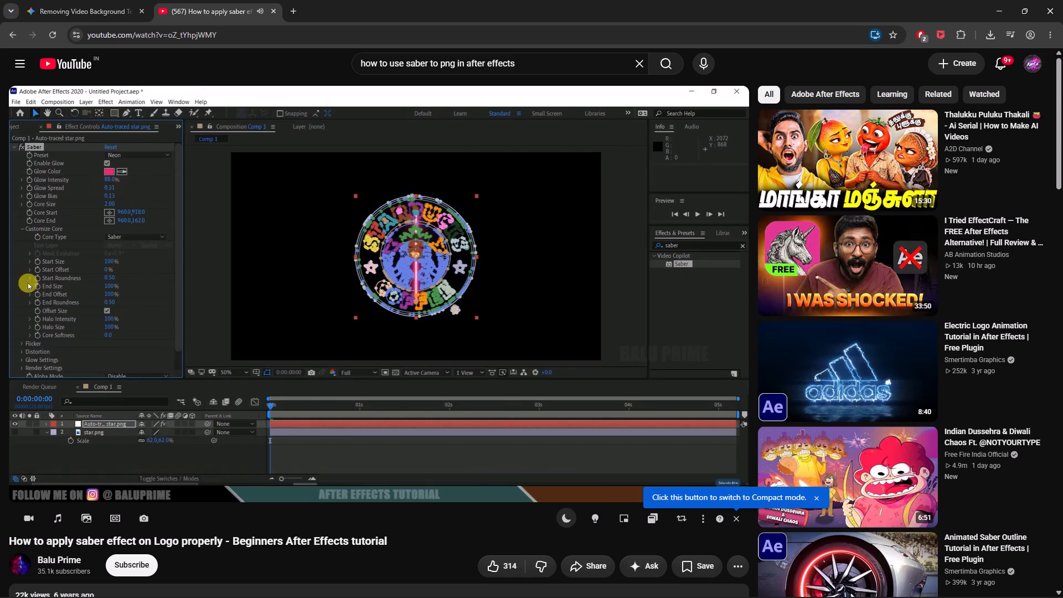
pyautogui.press('Left')
pyautogui.press('Left')
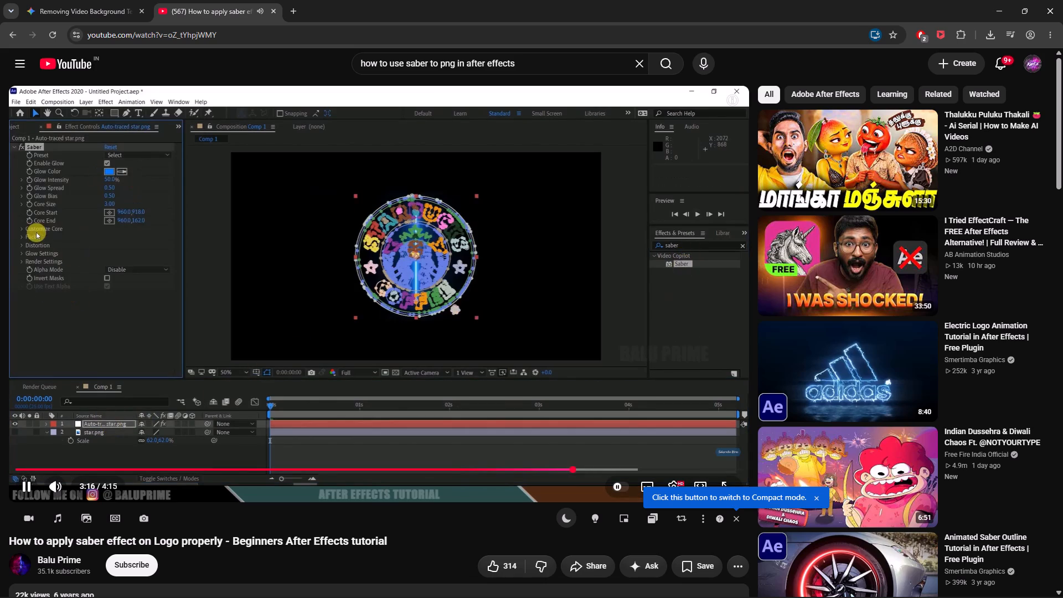
pyautogui.press('space')
# Switch to After Effects and delete the Dark Gray Solid 2 layer.
pyautogui.hotkey('alt', 'Tab')
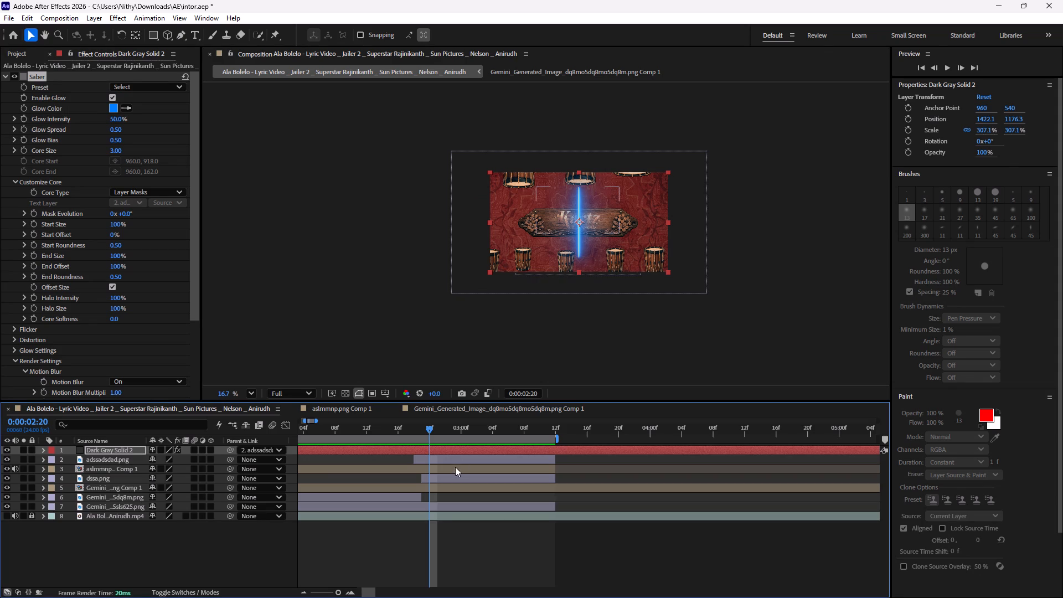
pyautogui.click(451, 450)
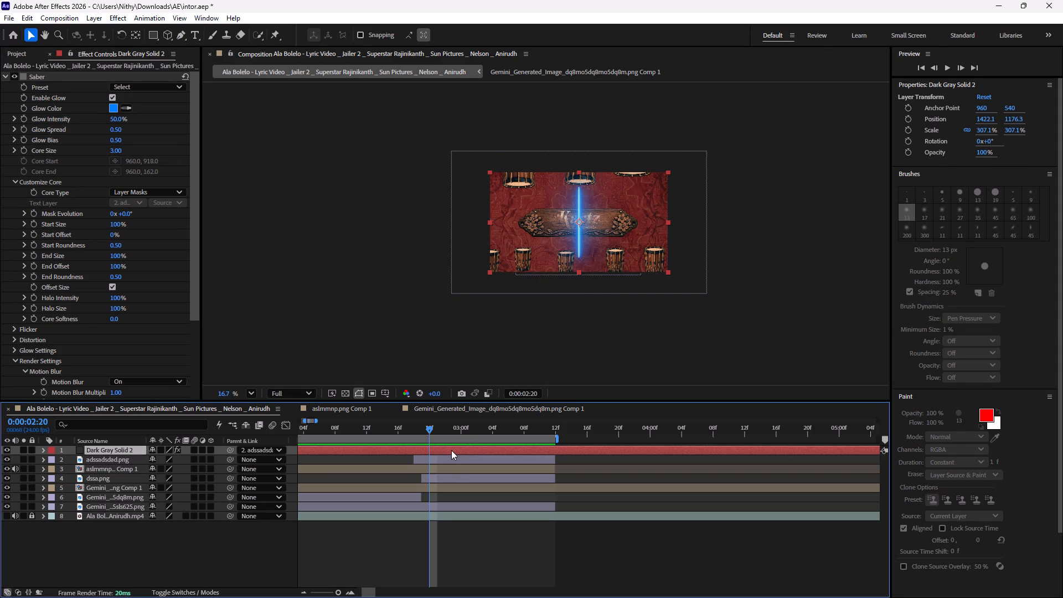
pyautogui.press('BackSpace')
# Apply the Saber effect directly to the adssadsdad.png layer.
pyautogui.click(451, 450)
pyautogui.hotkey('ctrl', 'space')
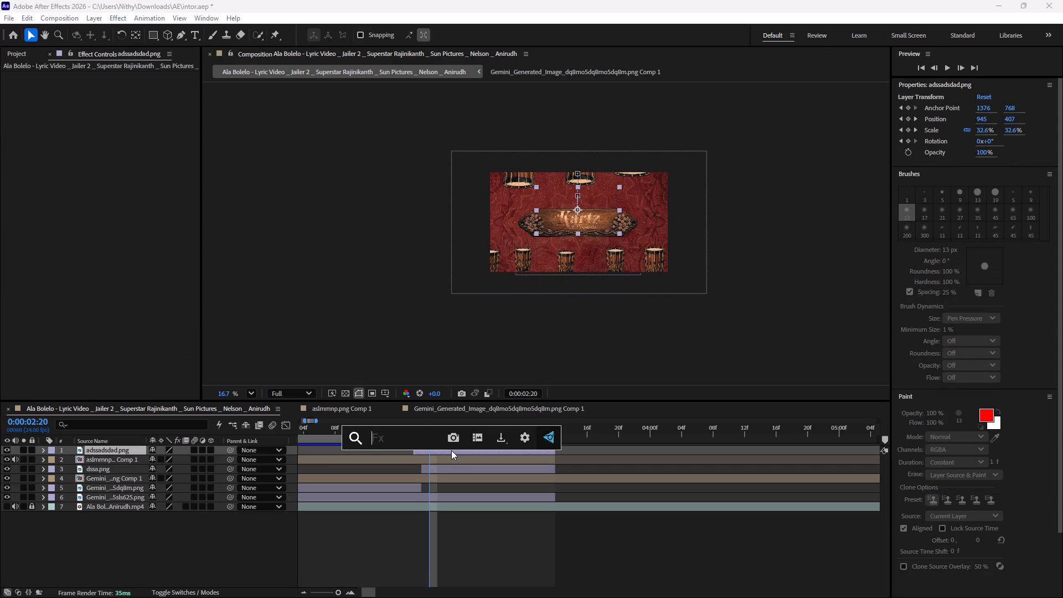
pyautogui.write('sa')
pyautogui.press('Return')
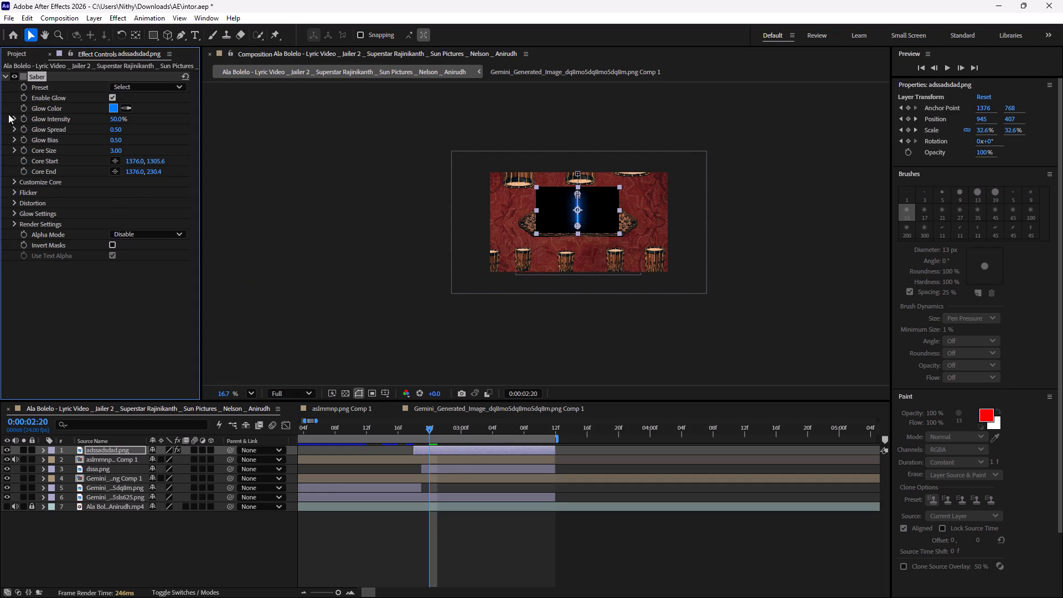
# Try Layer Masks as Saber's Core Type on the PNG layer, and set it to Text Layer instead.
pyautogui.click(38, 181)
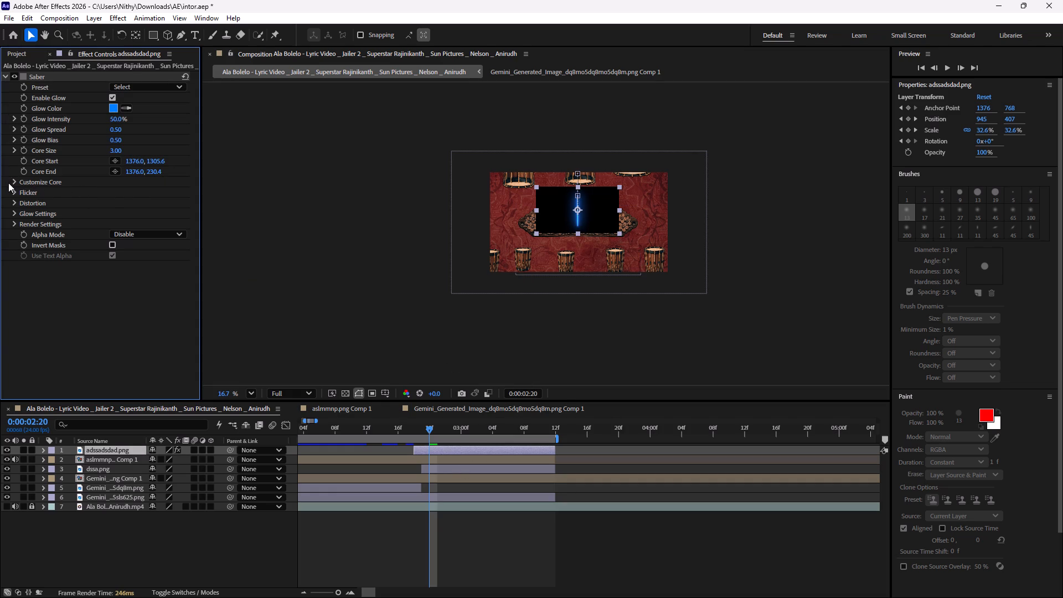
pyautogui.click(8, 183)
pyautogui.click(125, 194)
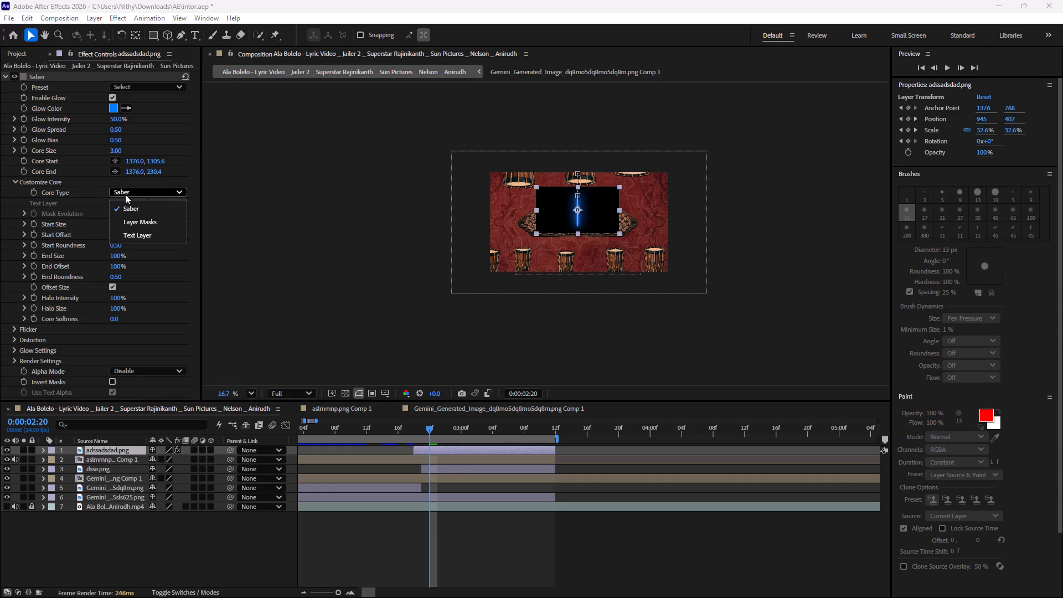
pyautogui.click(128, 222)
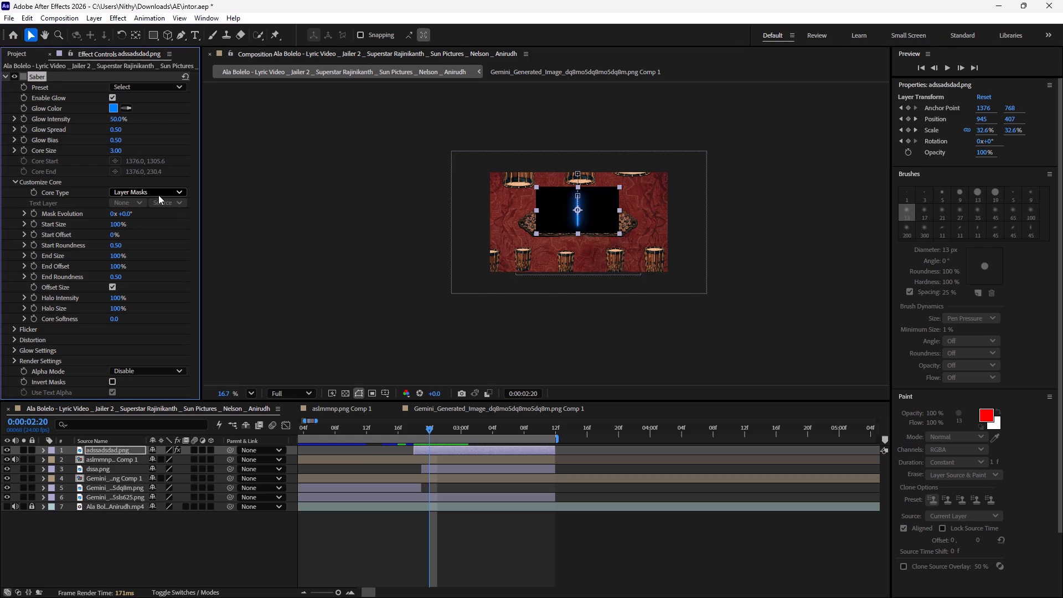
pyautogui.click(160, 191)
pyautogui.click(146, 232)
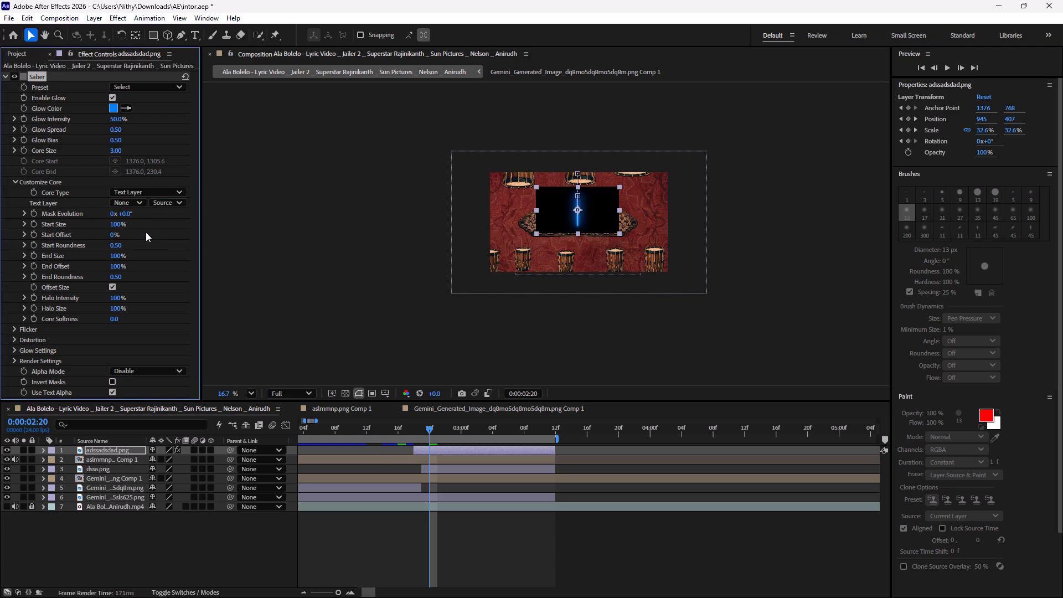
# Set Saber's Composite Settings to Transparent in the render settings and scrub the timeline to check the glow.
pyautogui.scroll(-3, 45, 315)
pyautogui.click(38, 362)
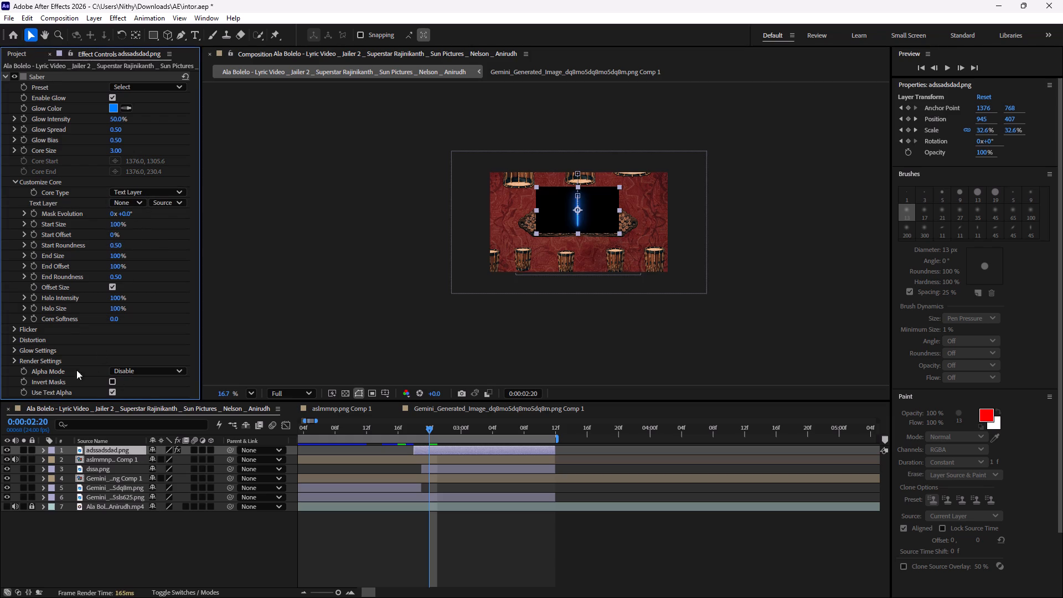
pyautogui.click(17, 360)
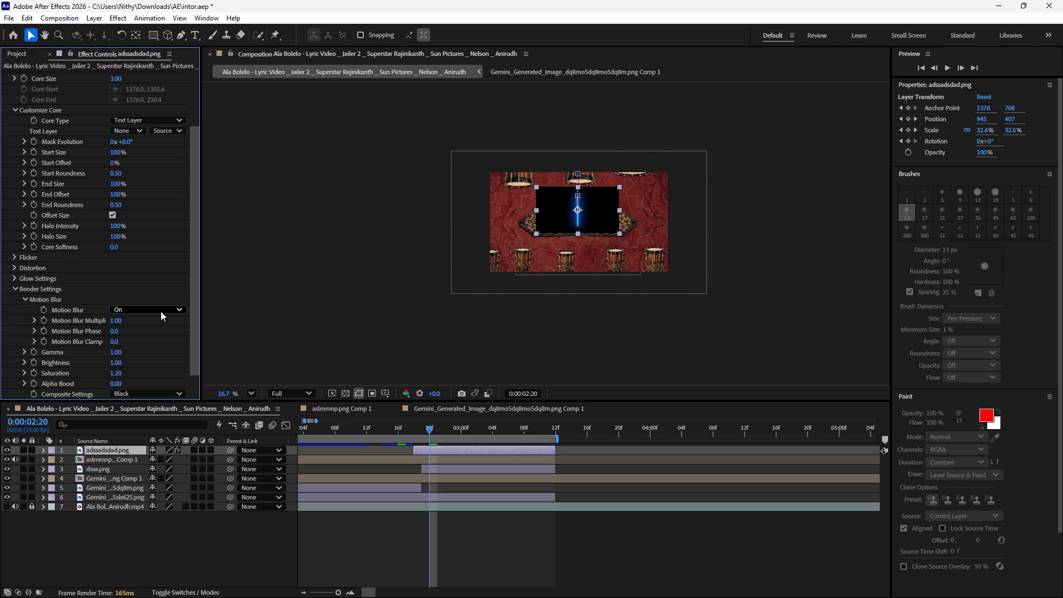
pyautogui.scroll(-1, 161, 311)
pyautogui.click(147, 362)
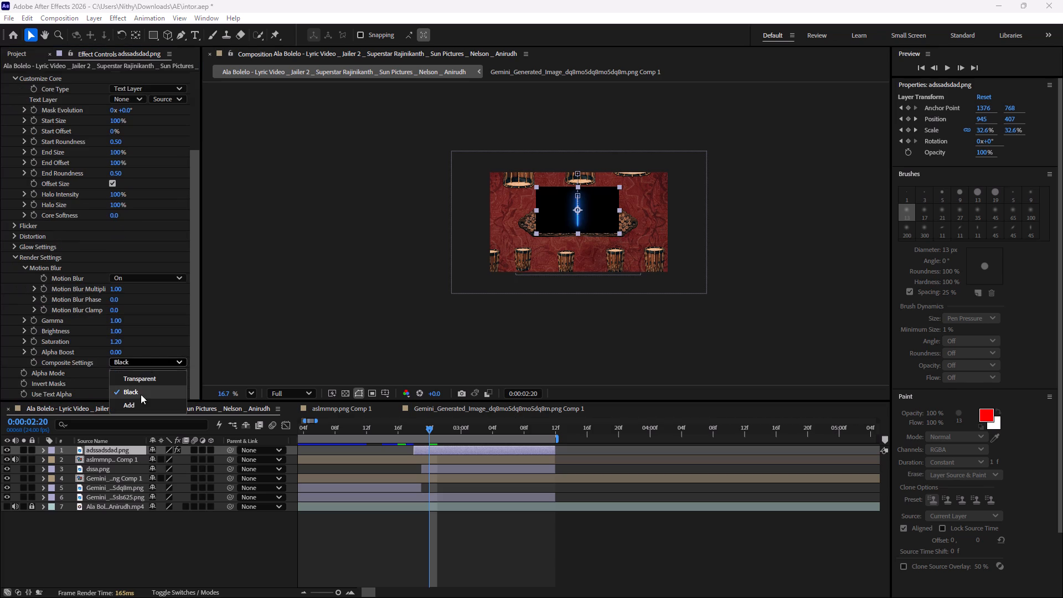
pyautogui.click(148, 377)
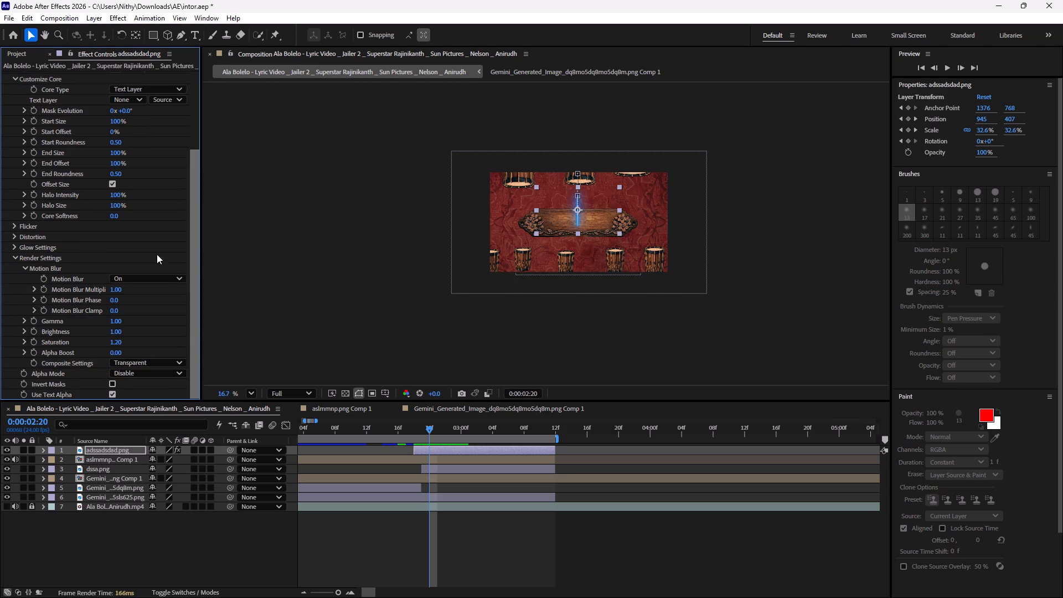
pyautogui.moveTo(462, 424); pyautogui.dragTo(467, 452)
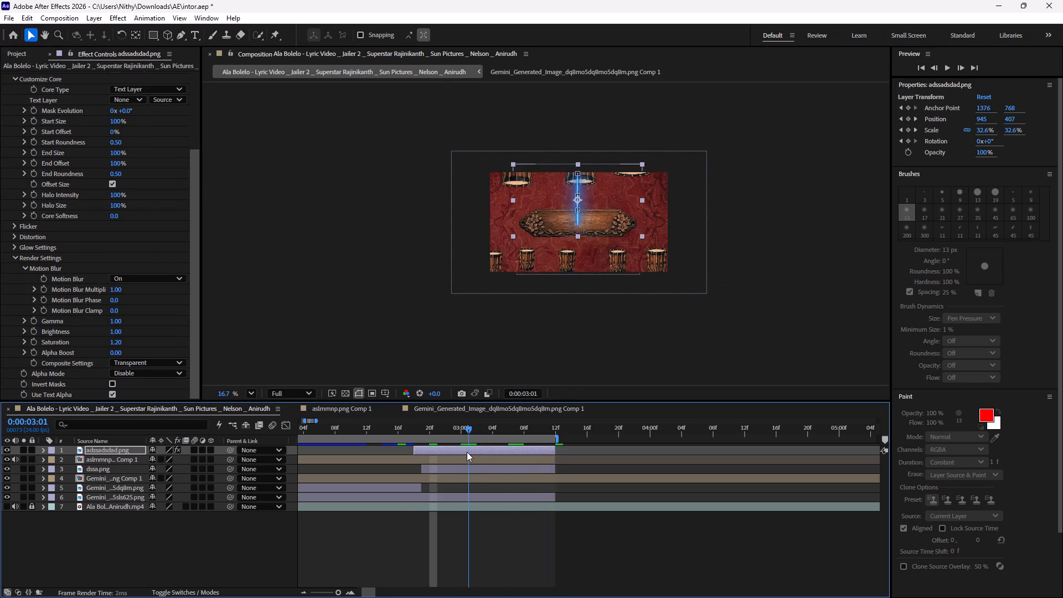
pyautogui.moveTo(467, 452); pyautogui.dragTo(442, 461)
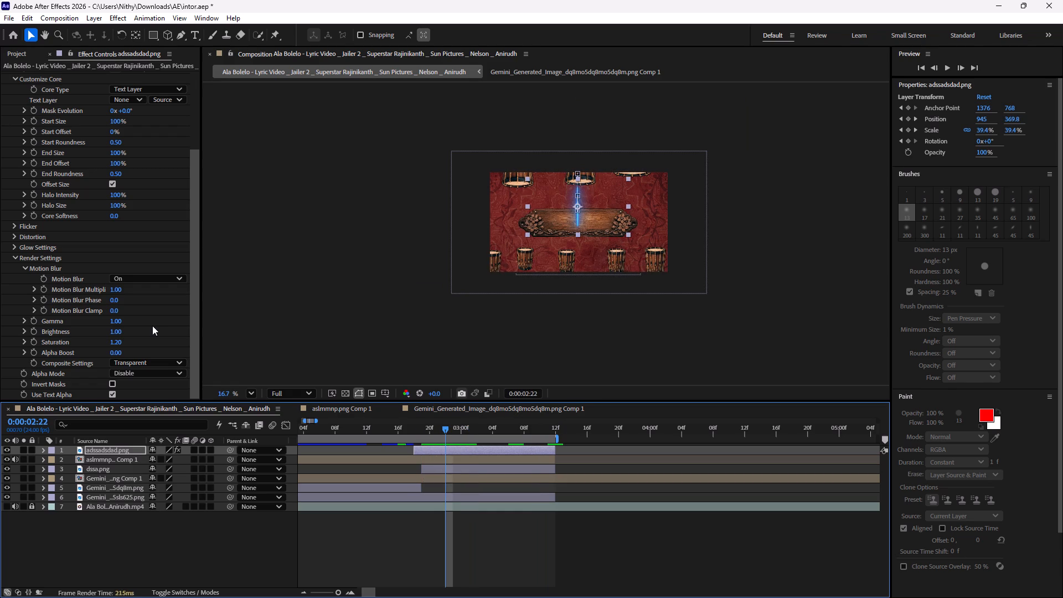
# Set Saber's Text Layer to adssadsdad.png, trying Masks as its input and switching back to Source.
pyautogui.scroll(1, 71, 166)
pyautogui.click(132, 172)
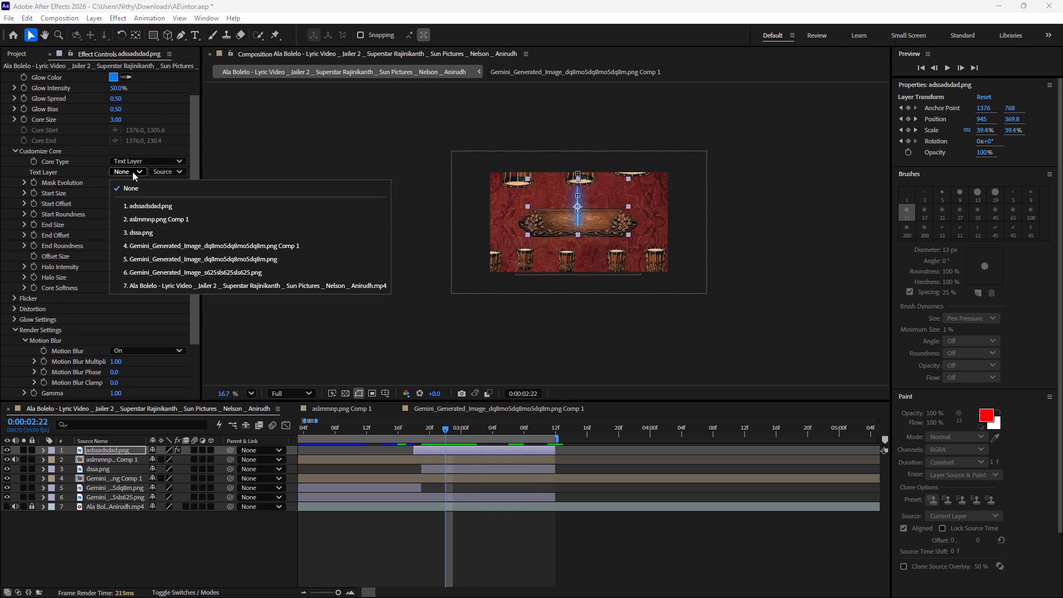
pyautogui.click(148, 207)
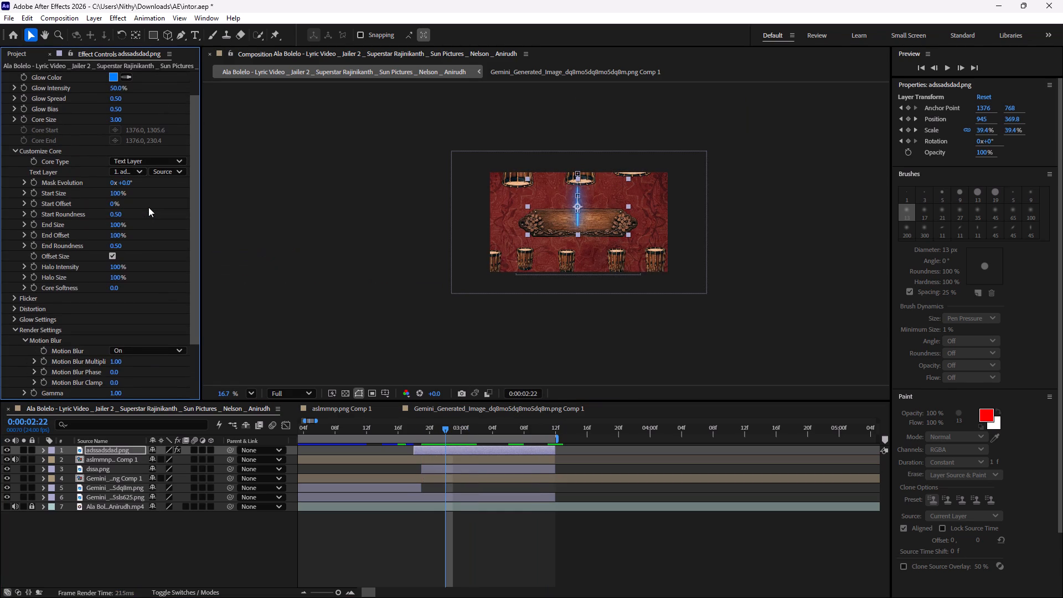
pyautogui.click(158, 175)
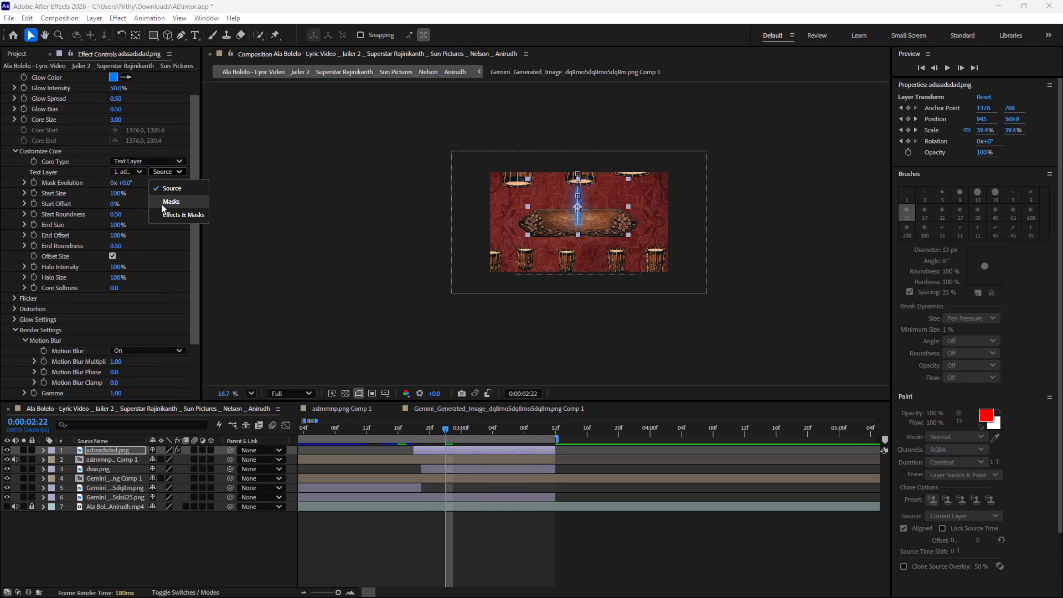
pyautogui.click(161, 204)
pyautogui.click(173, 174)
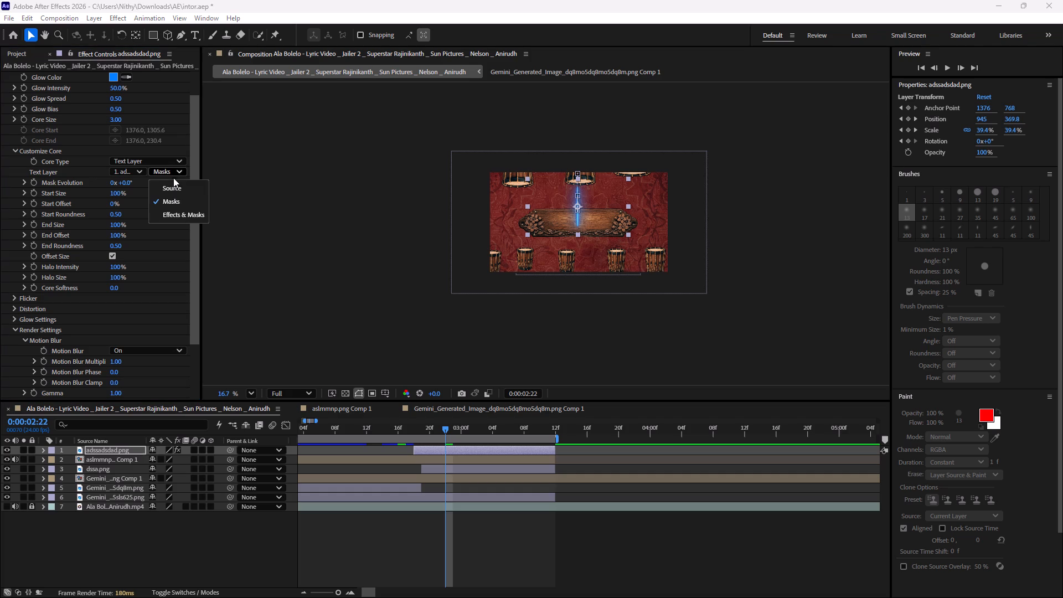
pyautogui.click(172, 183)
# Switch to the browser, open the tutorial "Car Saber Outline Effect Without Masking in After Effects" and examine its opening masking section.
pyautogui.hotkey('alt', 'Tab')
pyautogui.hotkey('alt', 'Tab')
pyautogui.press('space')
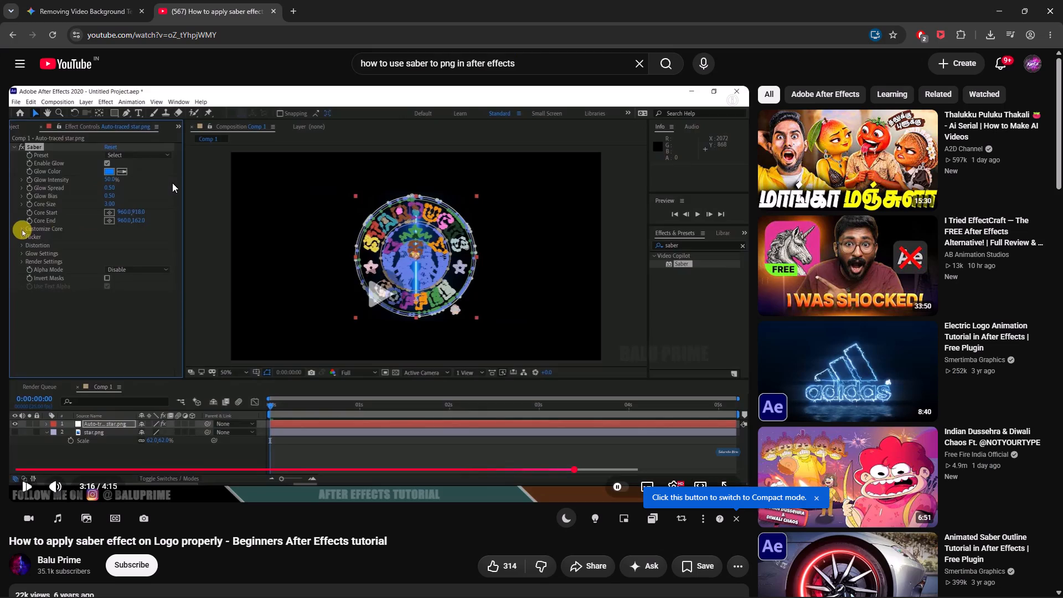
pyautogui.click(5, 30)
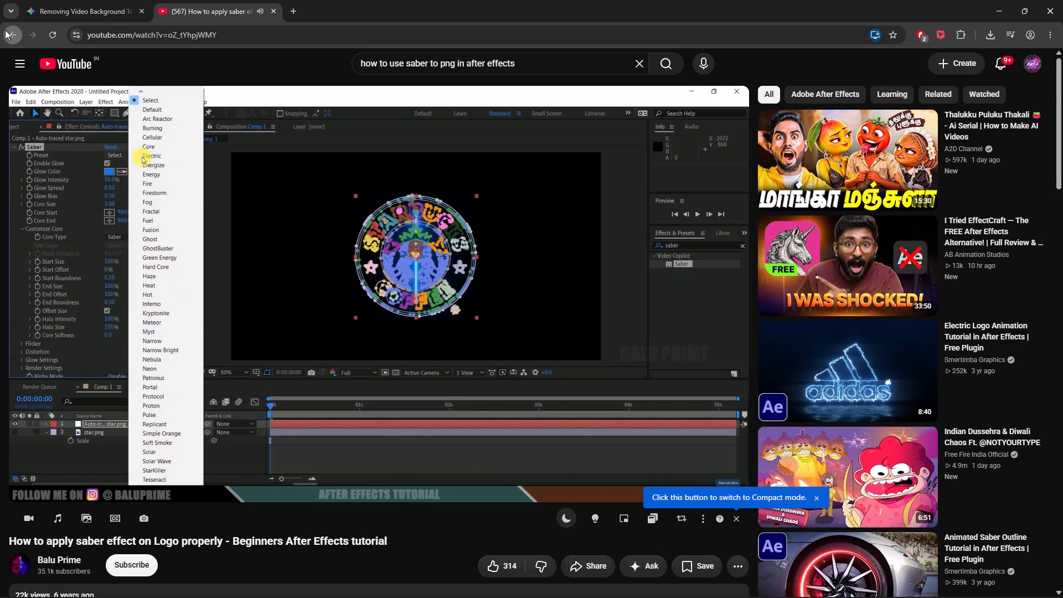
pyautogui.scroll(-1, 330, 448)
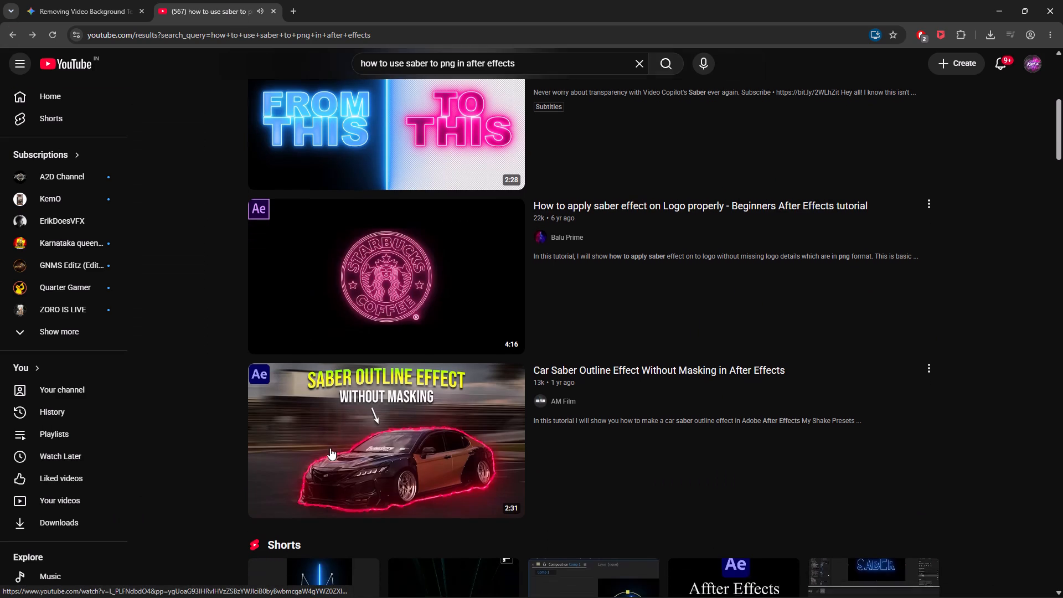
pyautogui.scroll(-1, 330, 448)
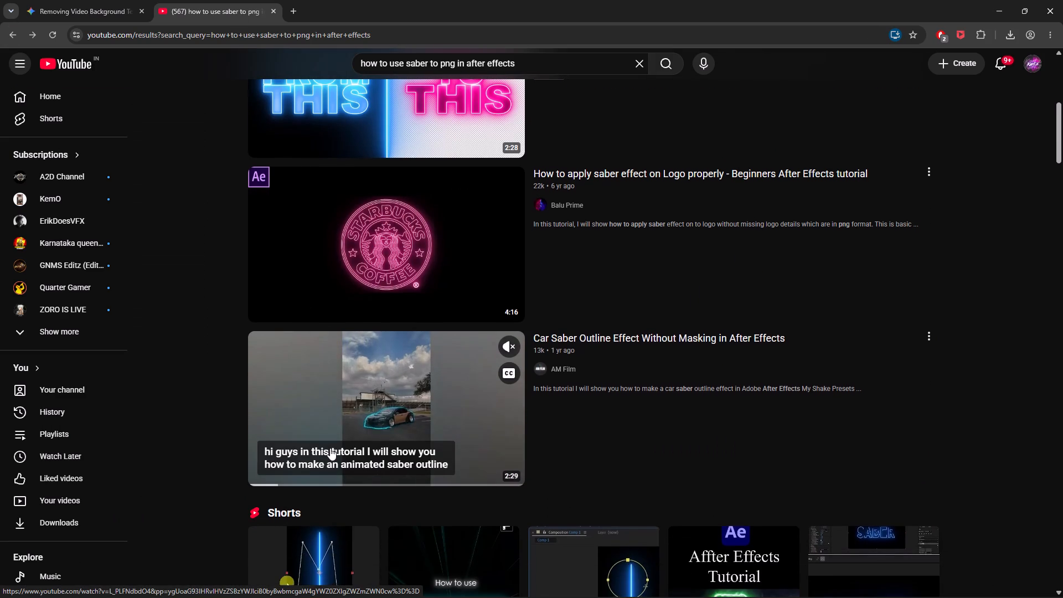
pyautogui.scroll(-1, 330, 448)
pyautogui.click(387, 379)
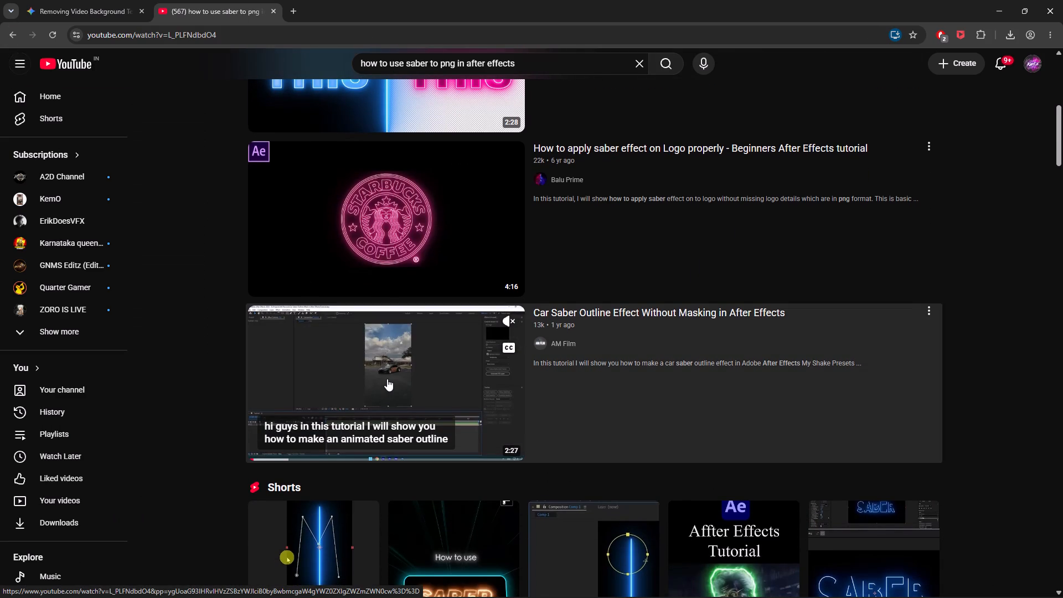
pyautogui.press('Right')
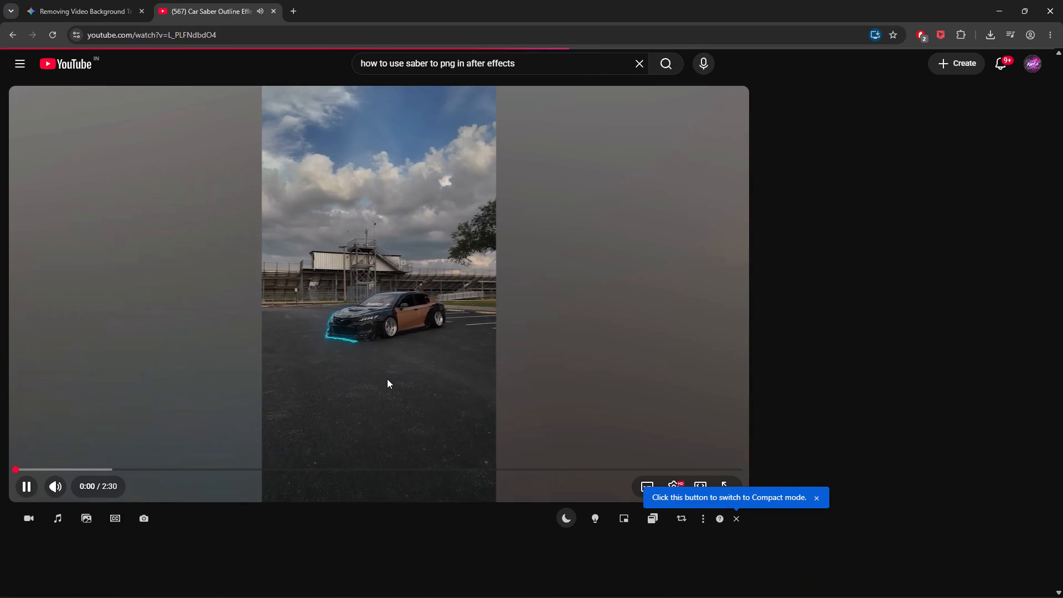
pyautogui.press('Right')
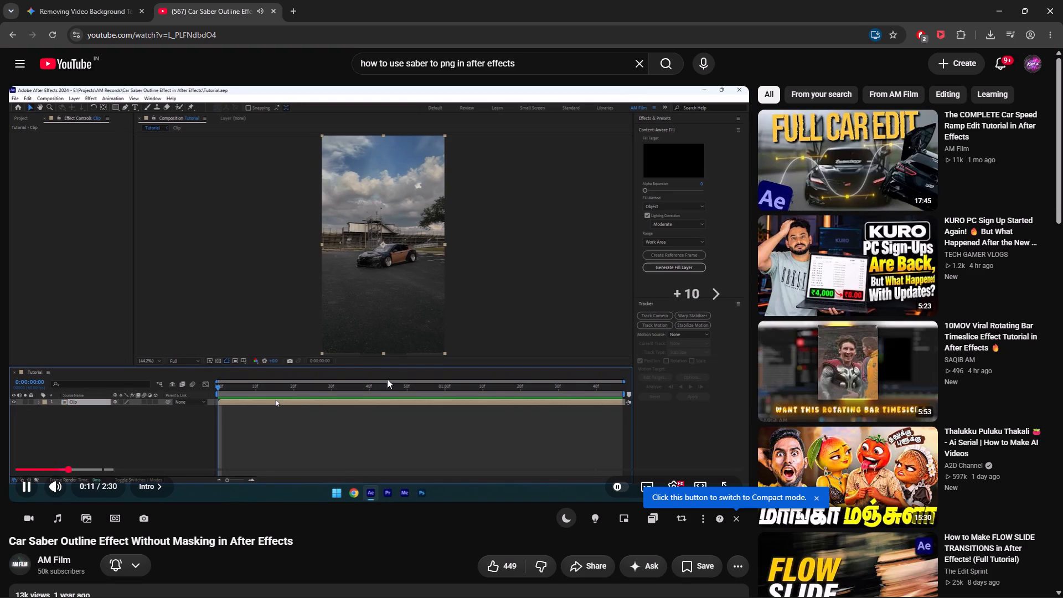
pyautogui.press('Right')
pyautogui.press('Right')
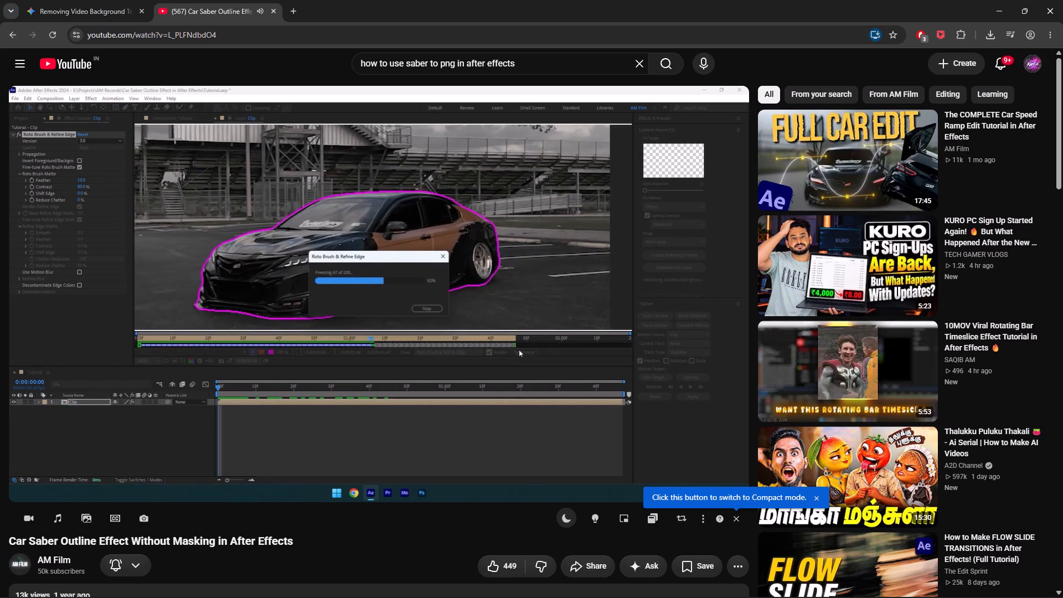
pyautogui.press('space')
# Return to After Effects and delete the Saber effect from the adssadsdad.png layer.
pyautogui.hotkey('alt', 'Tab')
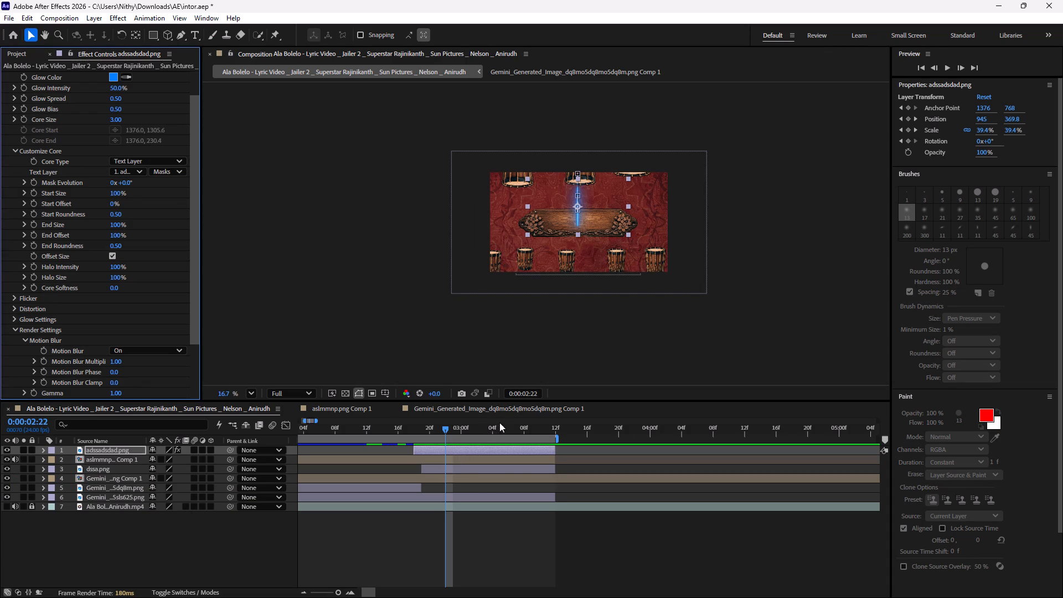
pyautogui.scroll(5, 92, 120)
pyautogui.click(105, 74)
pyautogui.press('BackSpace')
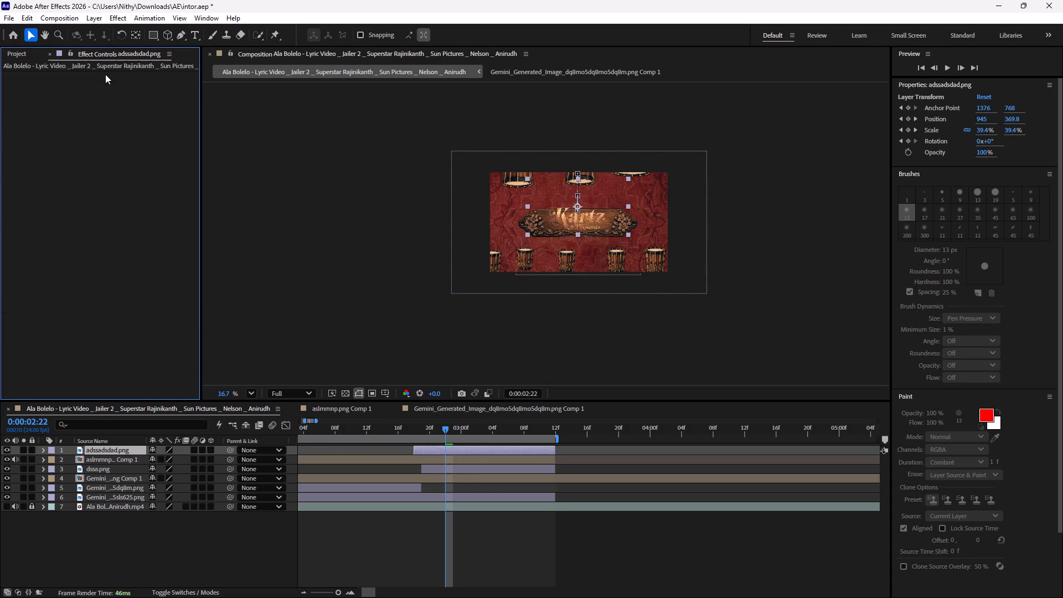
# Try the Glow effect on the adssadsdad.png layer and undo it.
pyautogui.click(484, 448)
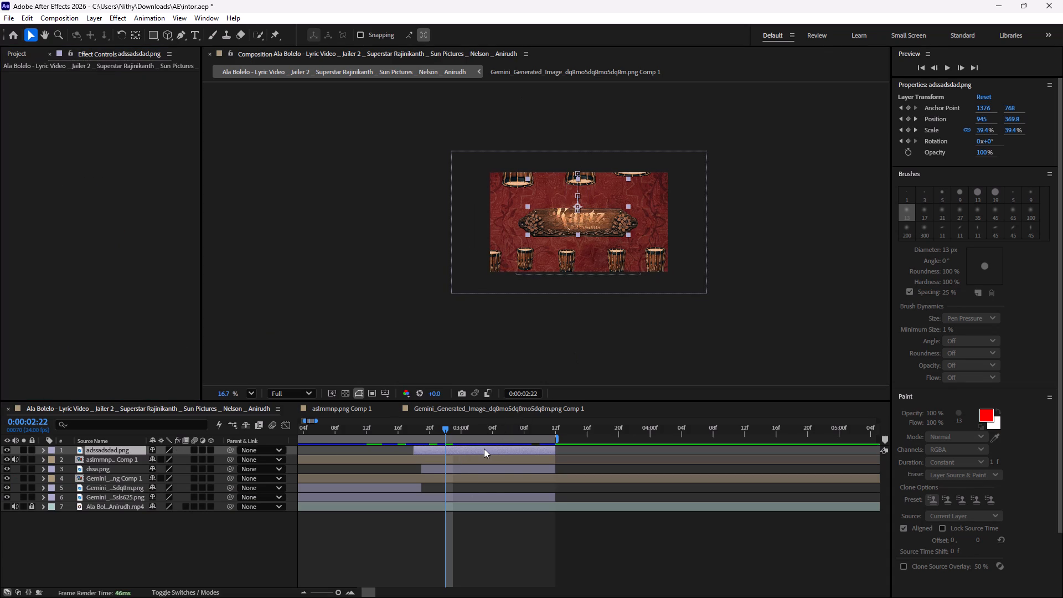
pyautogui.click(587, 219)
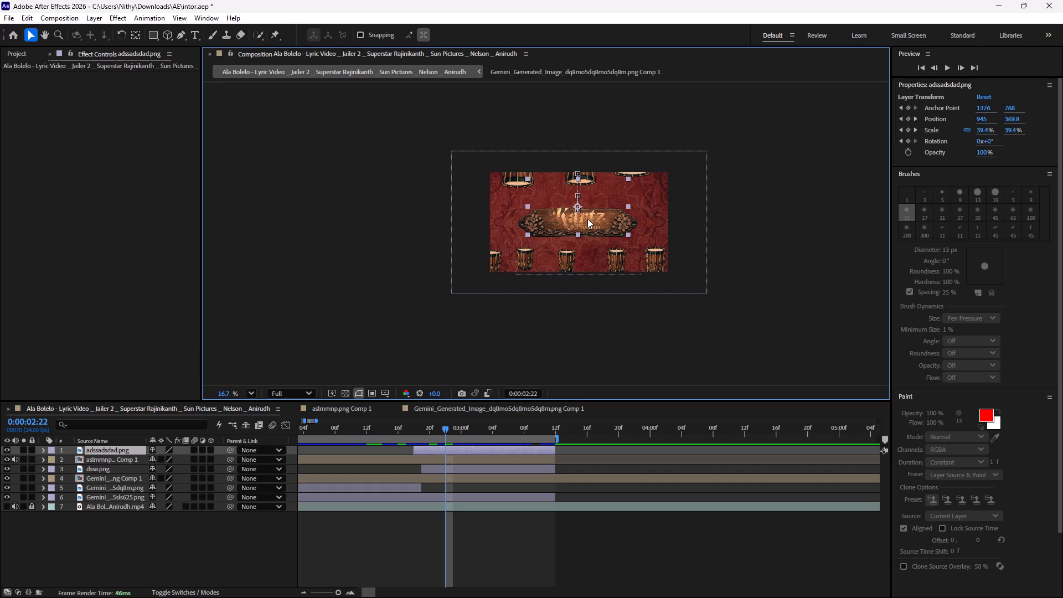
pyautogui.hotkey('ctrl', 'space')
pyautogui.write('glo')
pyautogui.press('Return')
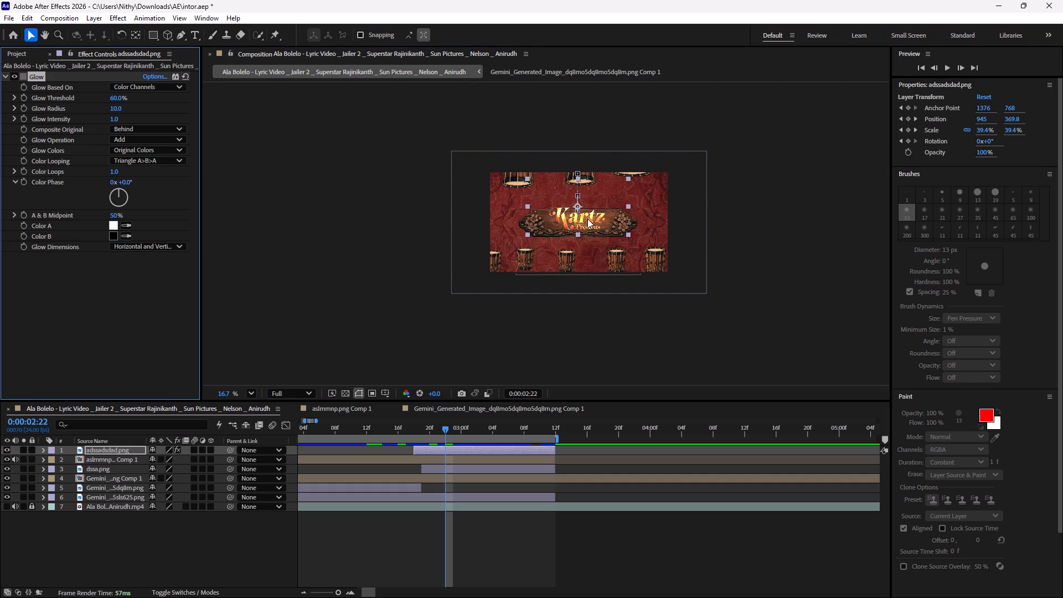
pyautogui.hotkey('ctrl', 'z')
# Go back to the car Saber outline tutorial and examine how its masking section uses Auto-trace on the cut-out car.
pyautogui.hotkey('alt', 'Tab')
pyautogui.press('space')
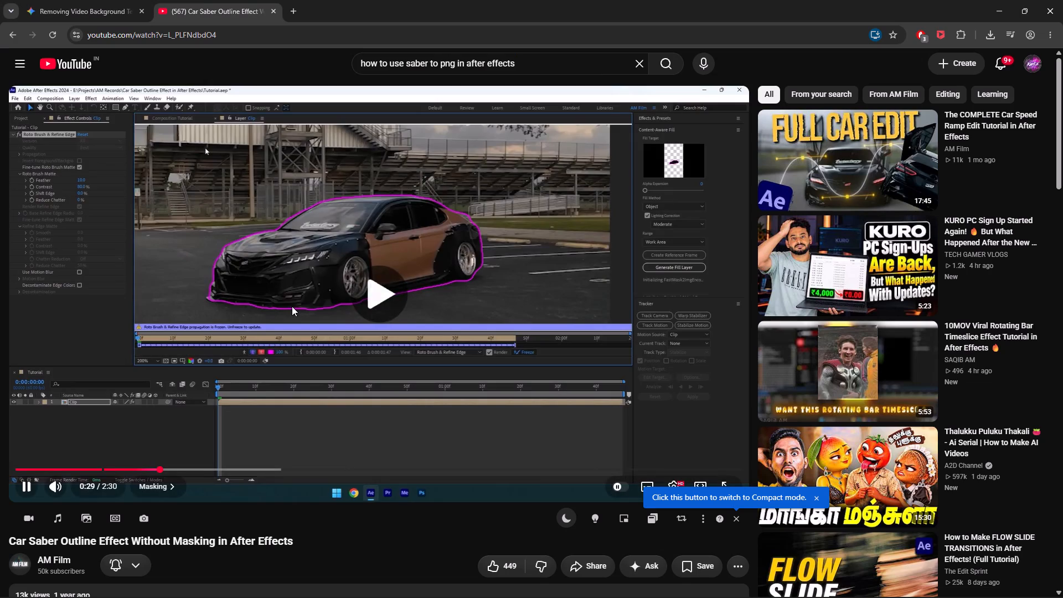
pyautogui.press('Right')
pyautogui.press('Right')
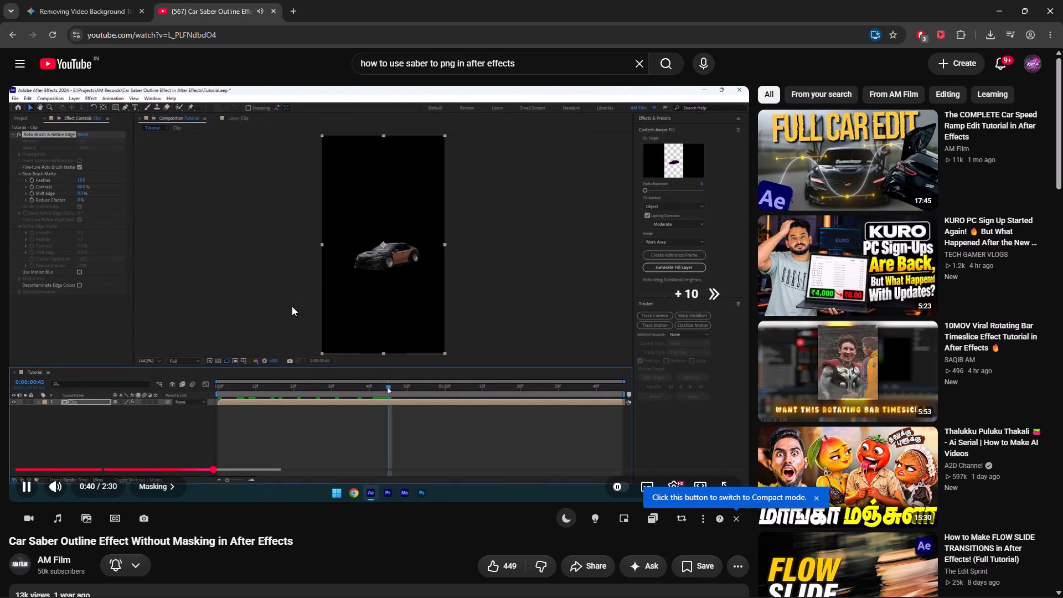
pyautogui.press('Right')
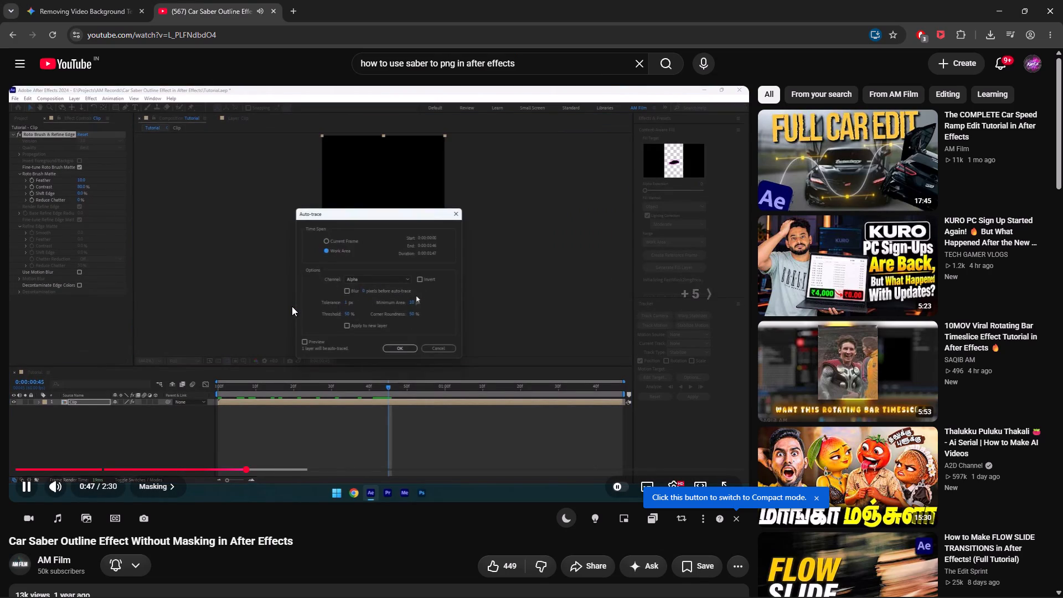
pyautogui.press('Right')
pyautogui.press('Right')
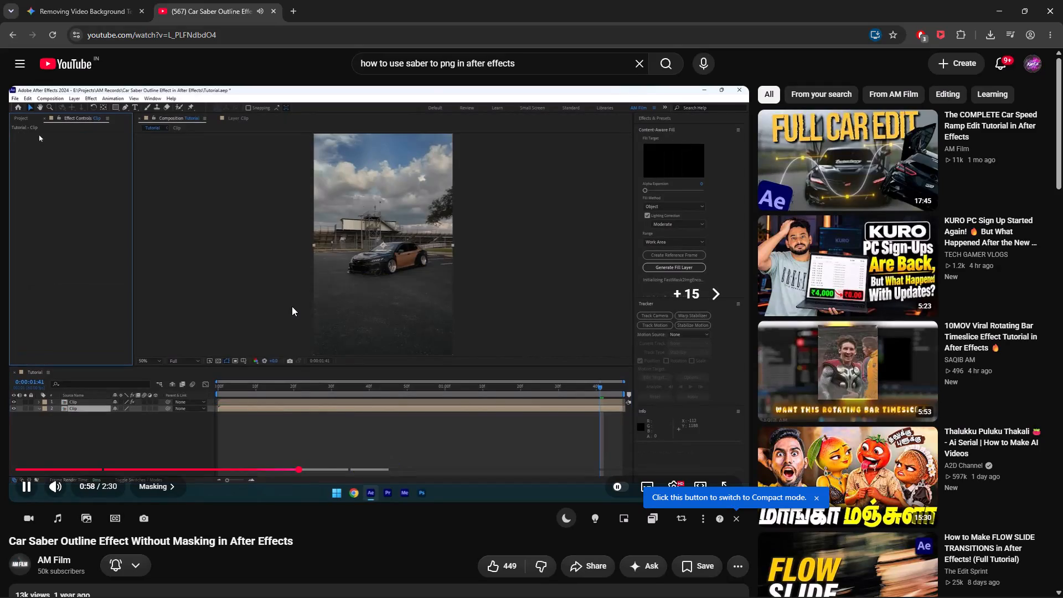
pyautogui.press('Right')
pyautogui.press('Left')
pyautogui.press('Left')
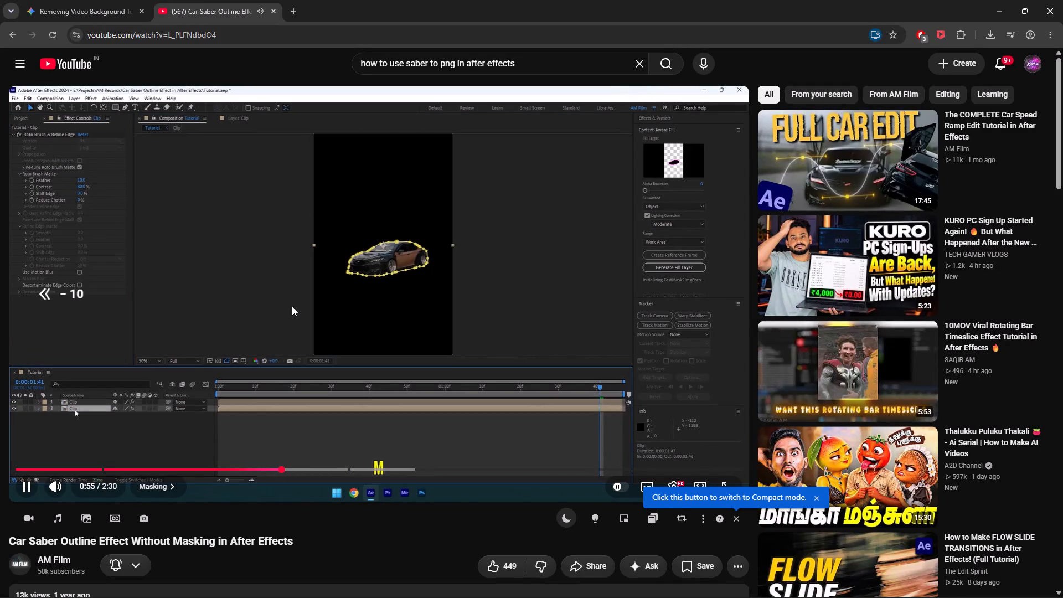
pyautogui.press('Left')
pyautogui.press('Left')
pyautogui.press('Left')
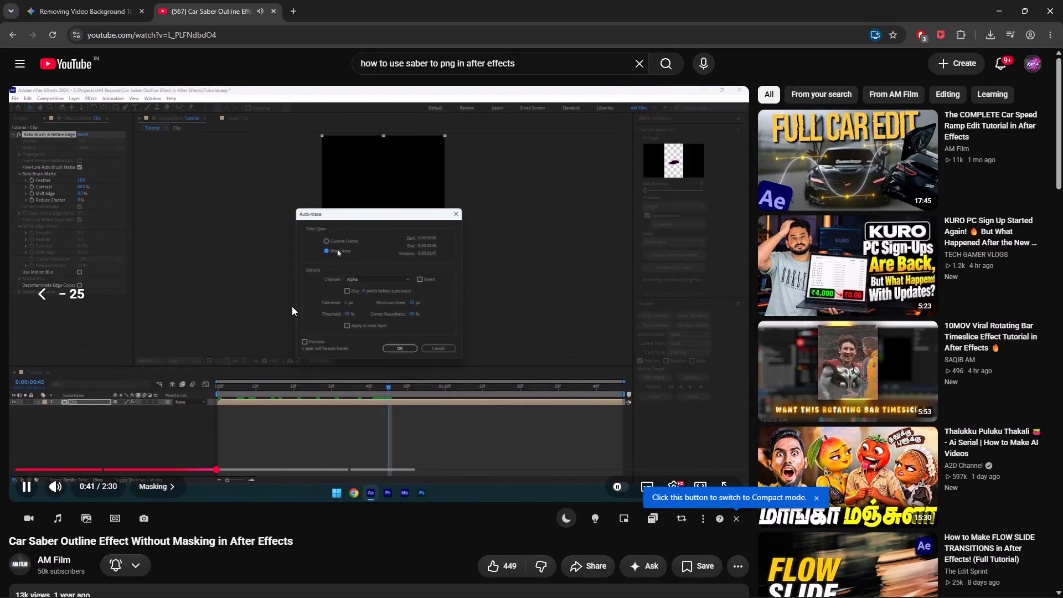
pyautogui.press('Left')
pyautogui.press('Left')
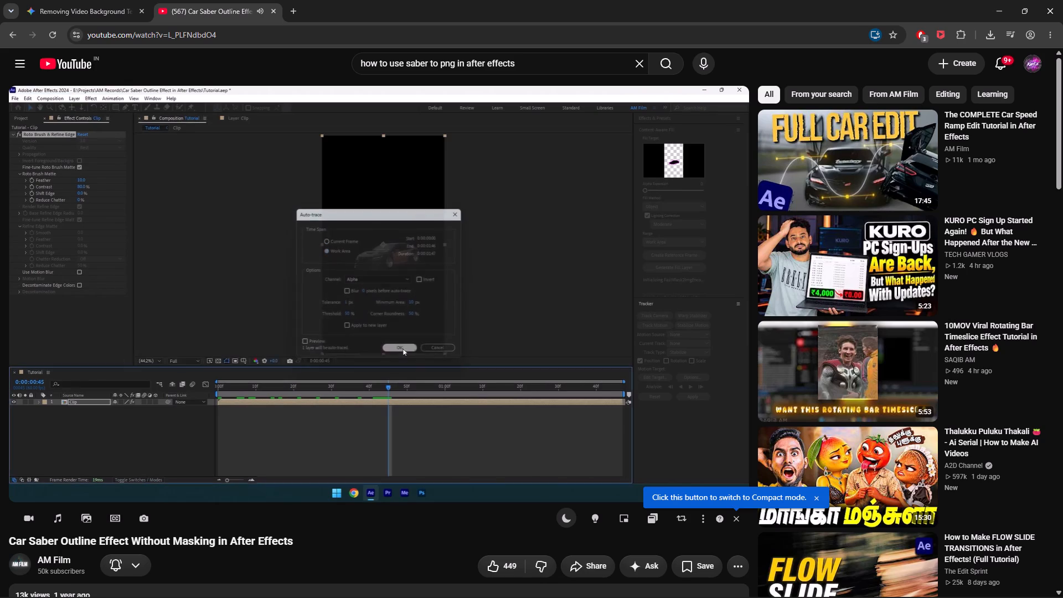
# Replay the tutorial's masking section to examine where the Auto-trace command is opened.
pyautogui.press('space')
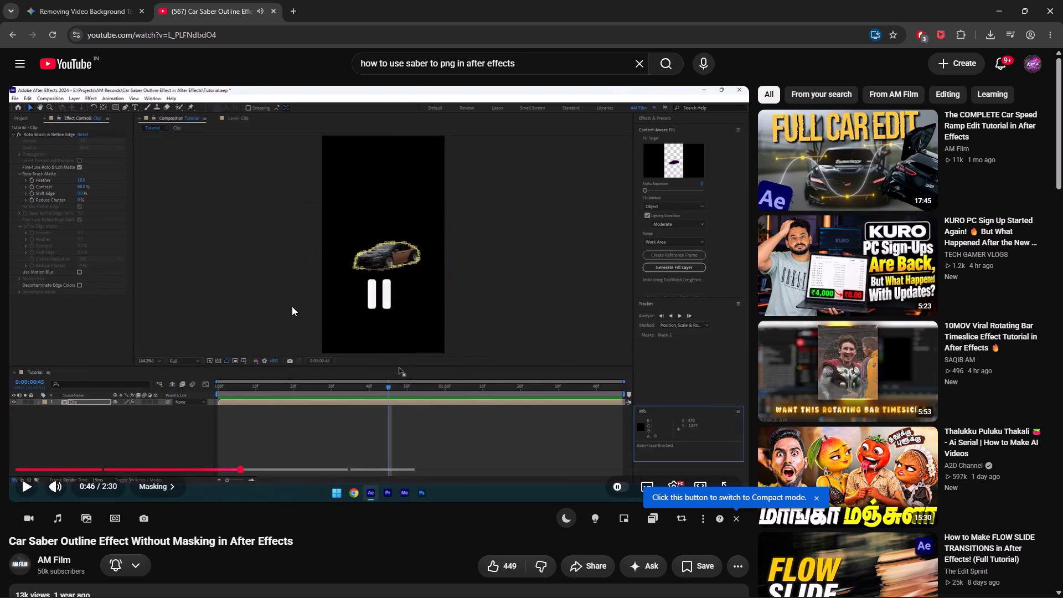
pyautogui.press('Left')
pyautogui.press('Left')
pyautogui.press('Left')
pyautogui.press('space')
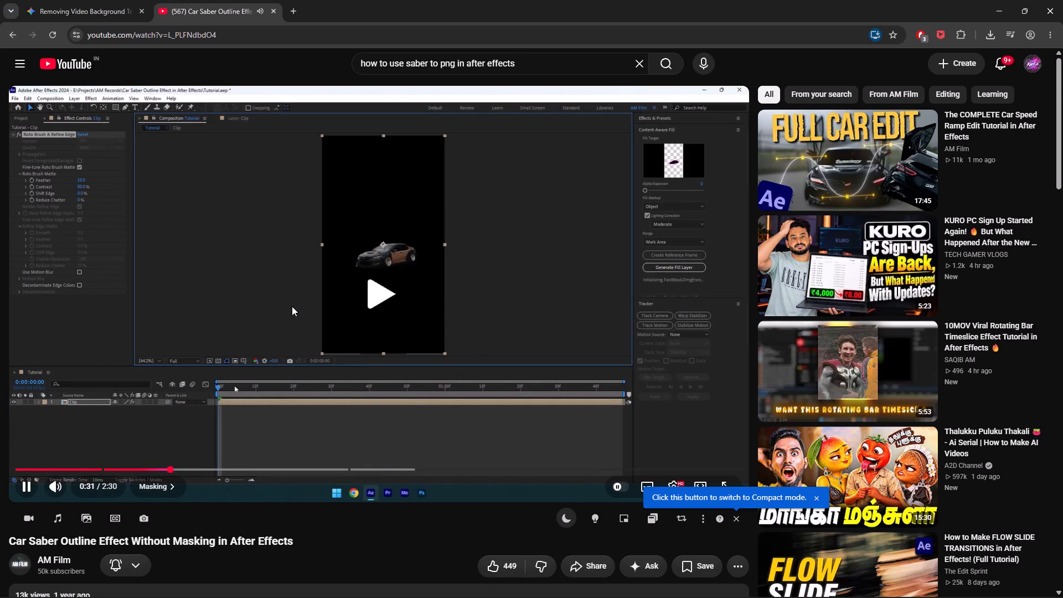
pyautogui.hotkey('alt', 'Tab')
pyautogui.press('space')
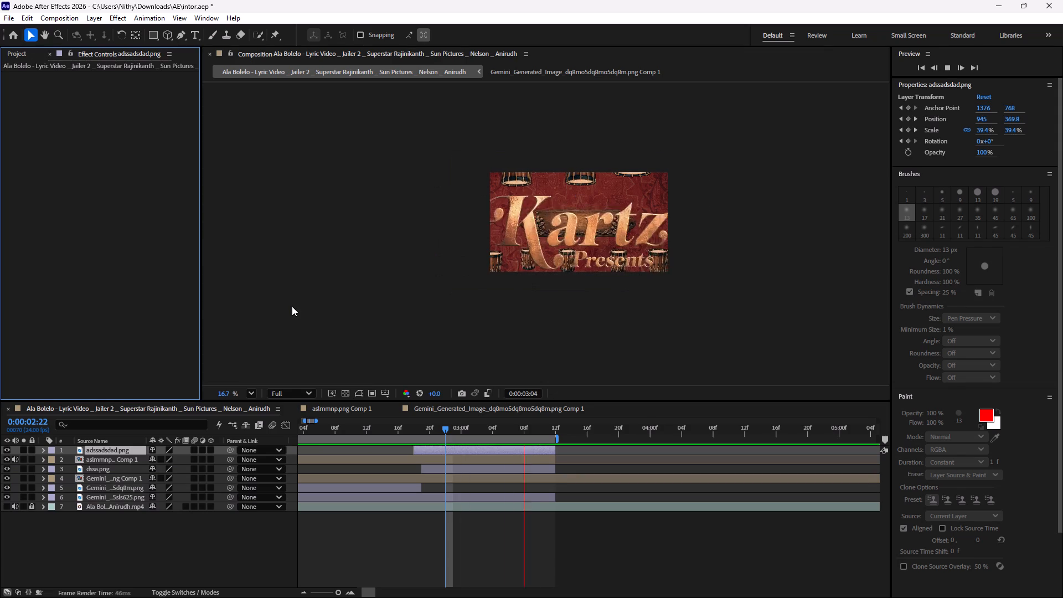
pyautogui.press('space')
pyautogui.hotkey('alt', 'Tab')
pyautogui.press('space')
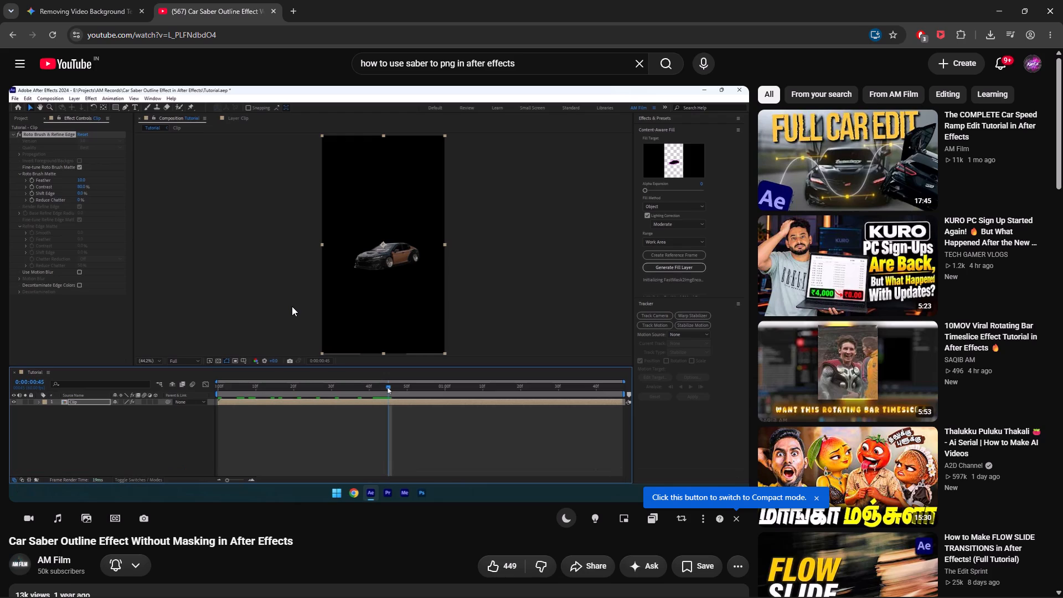
pyautogui.press('space')
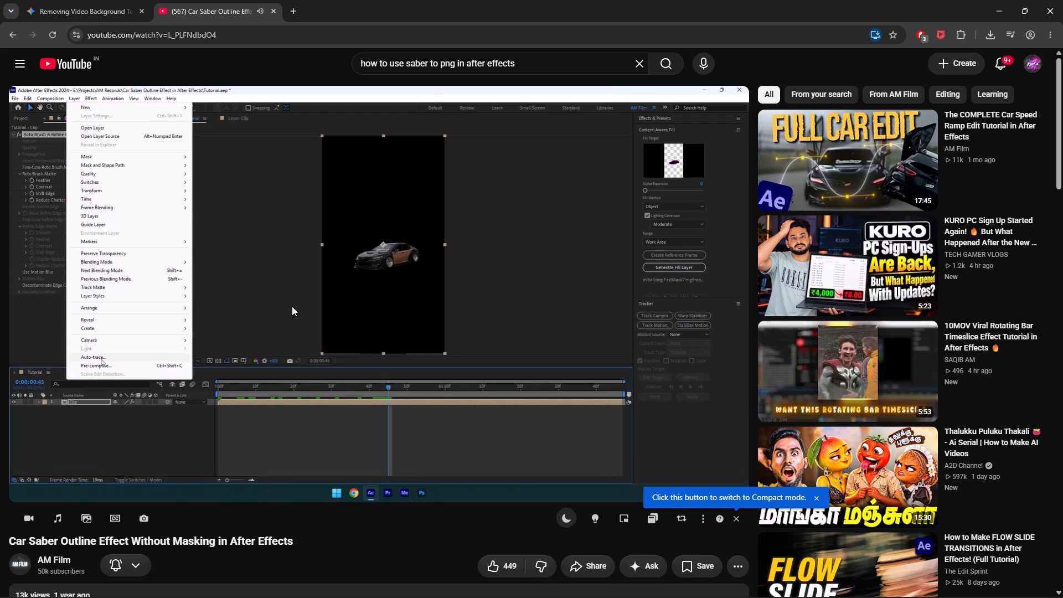
pyautogui.press('space')
# In After Effects, auto-trace the adssadsdad.png layer from about 0:00:02:19, using the Work Area time span and the Alpha channel.
pyautogui.hotkey('alt', 'Tab')
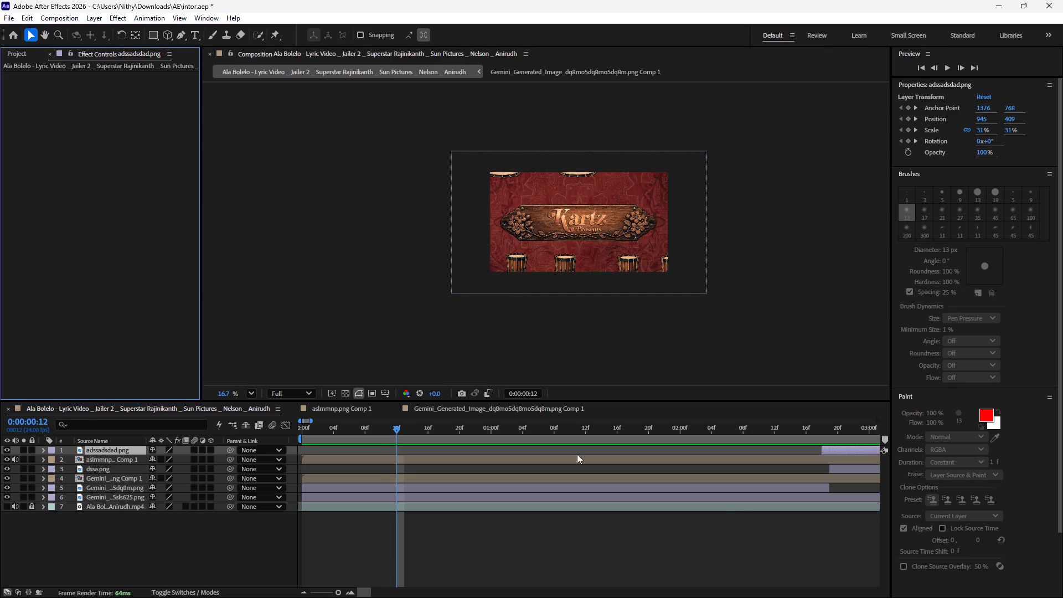
pyautogui.moveTo(848, 427); pyautogui.dragTo(995, 400)
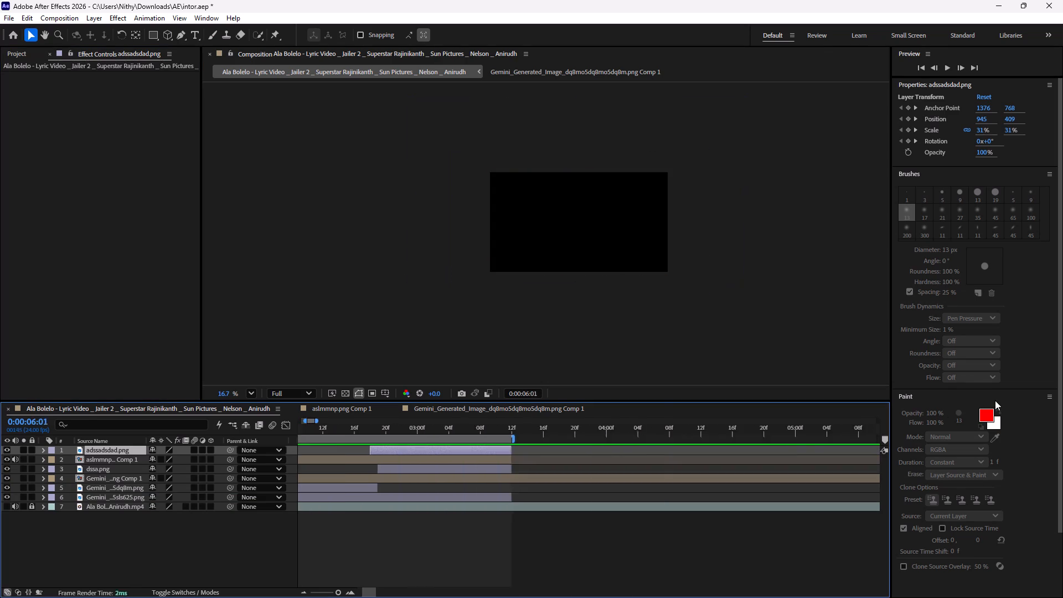
pyautogui.moveTo(995, 400); pyautogui.dragTo(716, 440)
pyautogui.click(734, 451)
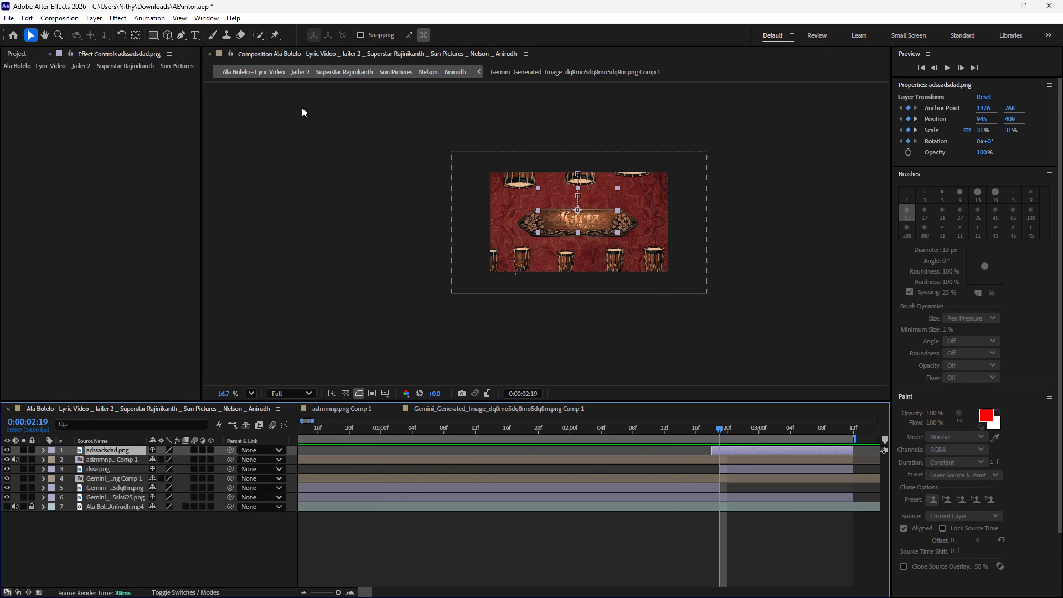
pyautogui.click(89, 16)
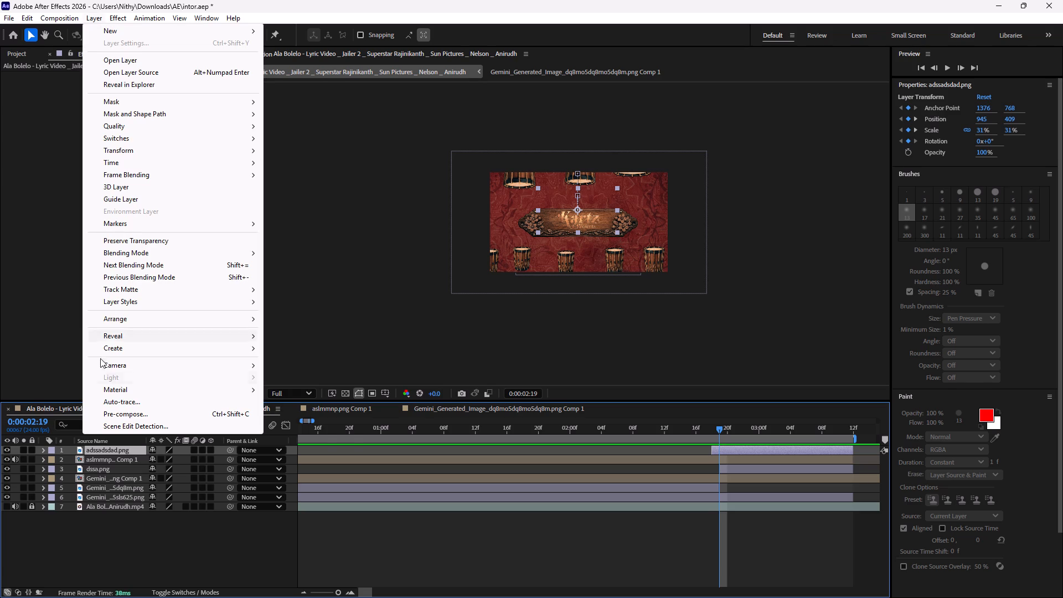
pyautogui.click(106, 404)
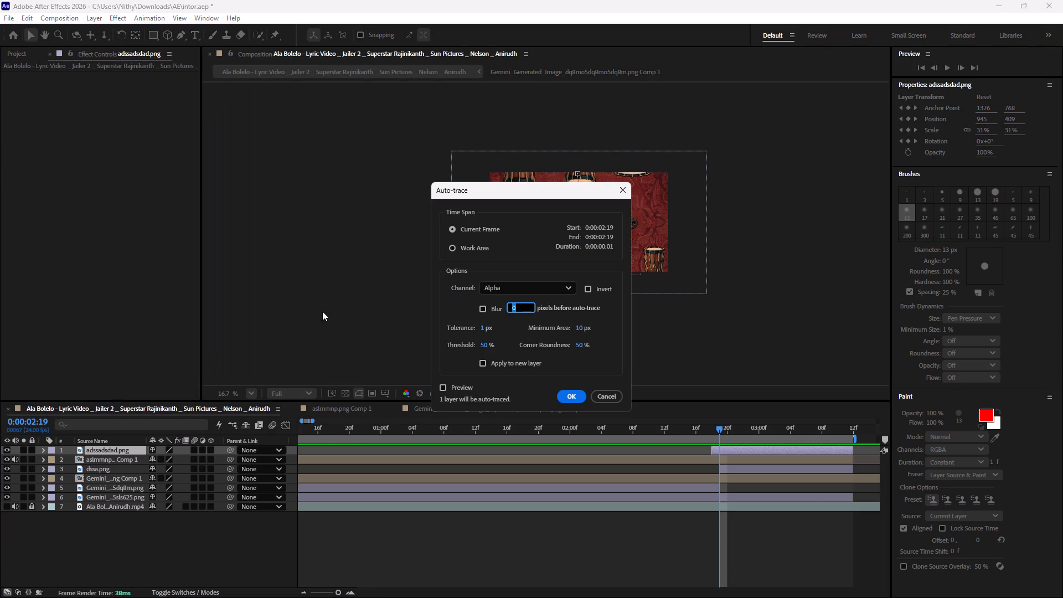
pyautogui.hotkey('alt', 'Tab')
pyautogui.press('space')
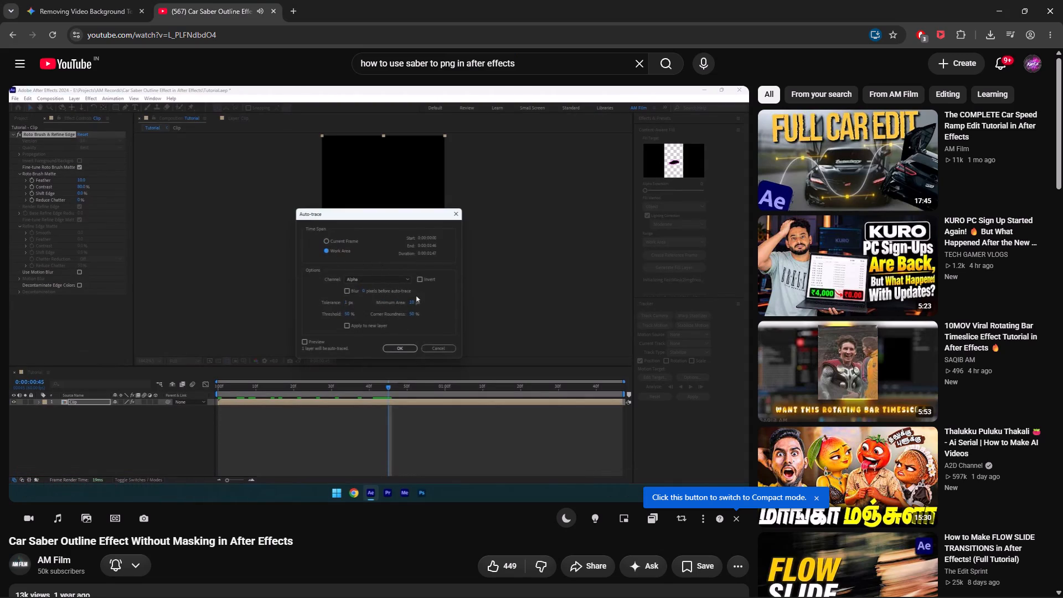
pyautogui.press('space')
pyautogui.hotkey('alt', 'Tab')
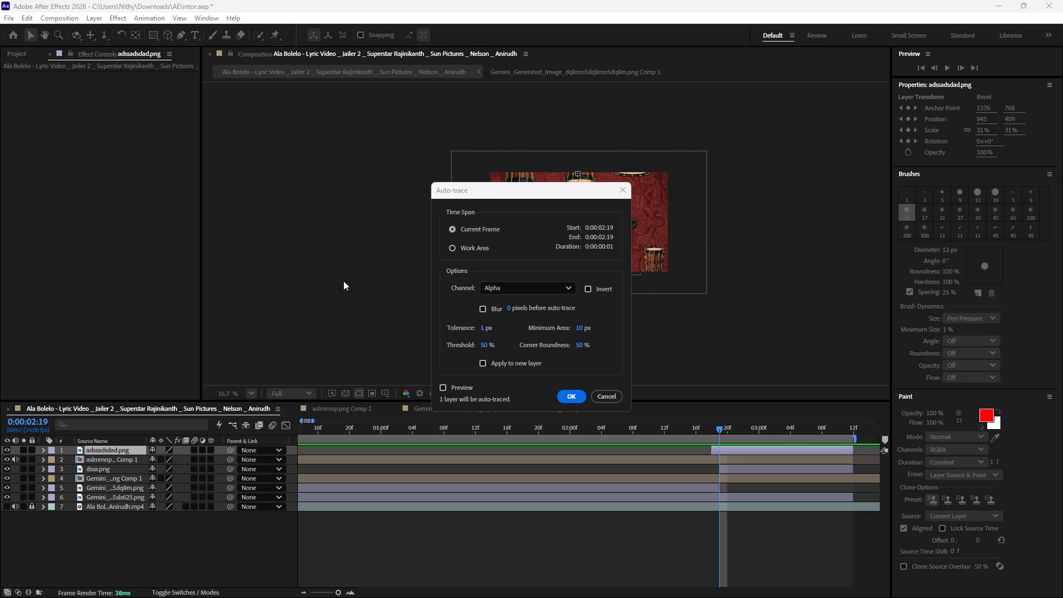
pyautogui.click(452, 250)
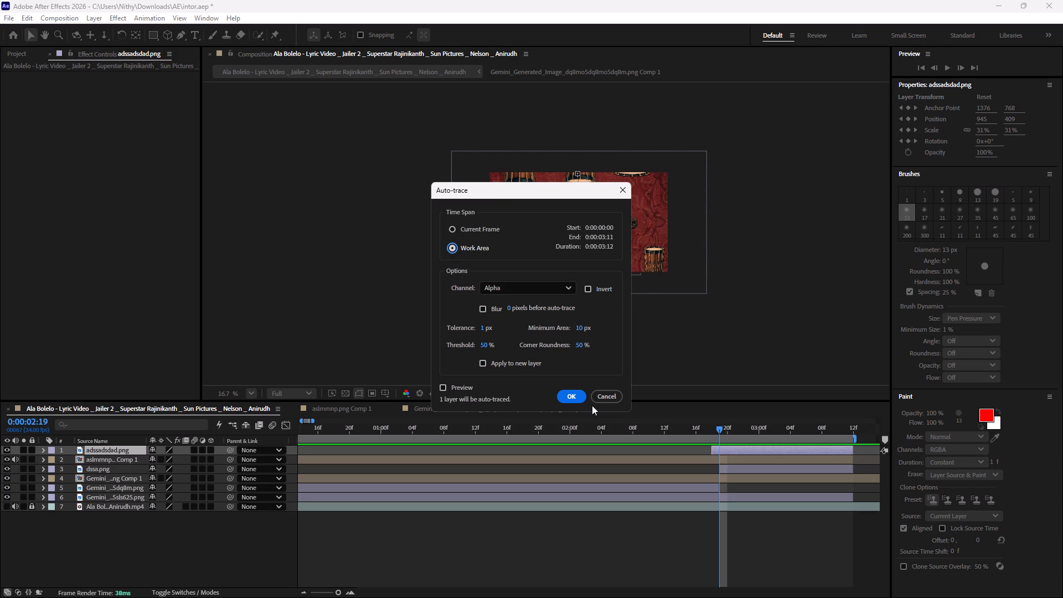
pyautogui.click(575, 399)
pyautogui.hotkey('alt', 'Tab')
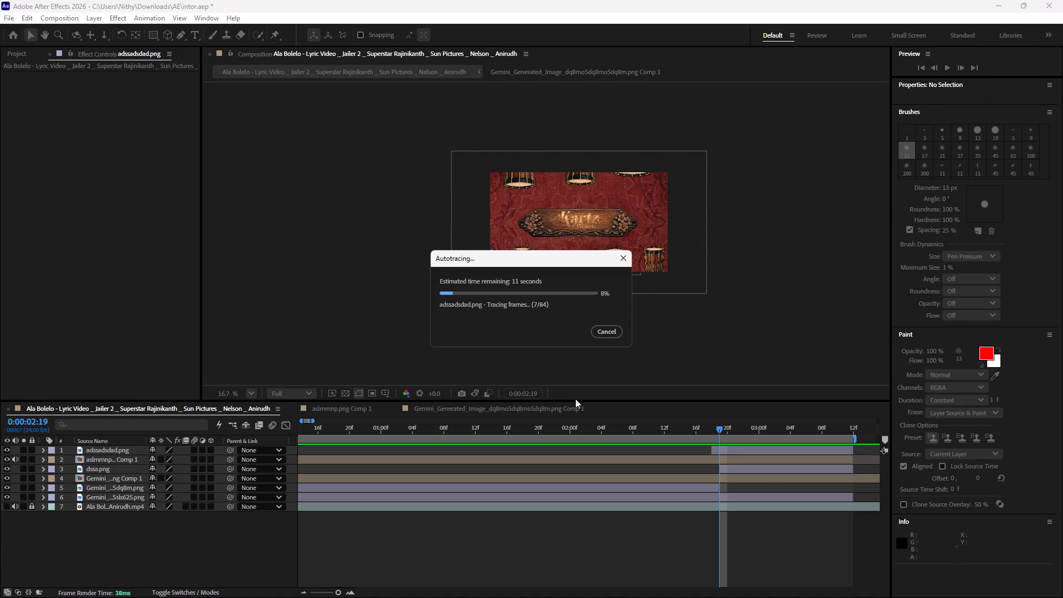
# Replay the car Saber outline tutorial's masking section to examine how the auto-traced clip layers are handled.
pyautogui.press('space')
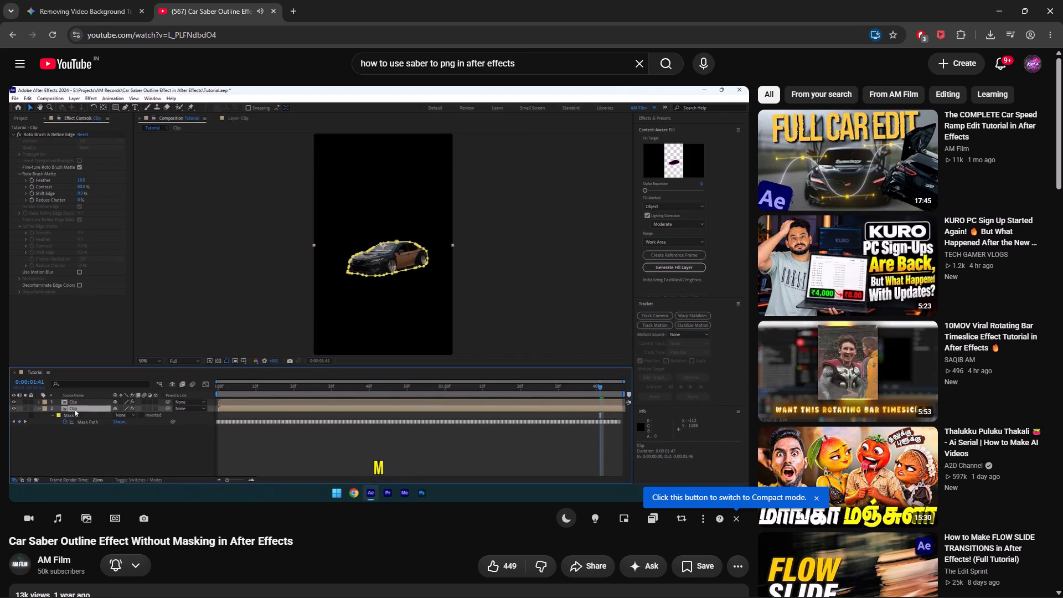
pyautogui.press('space')
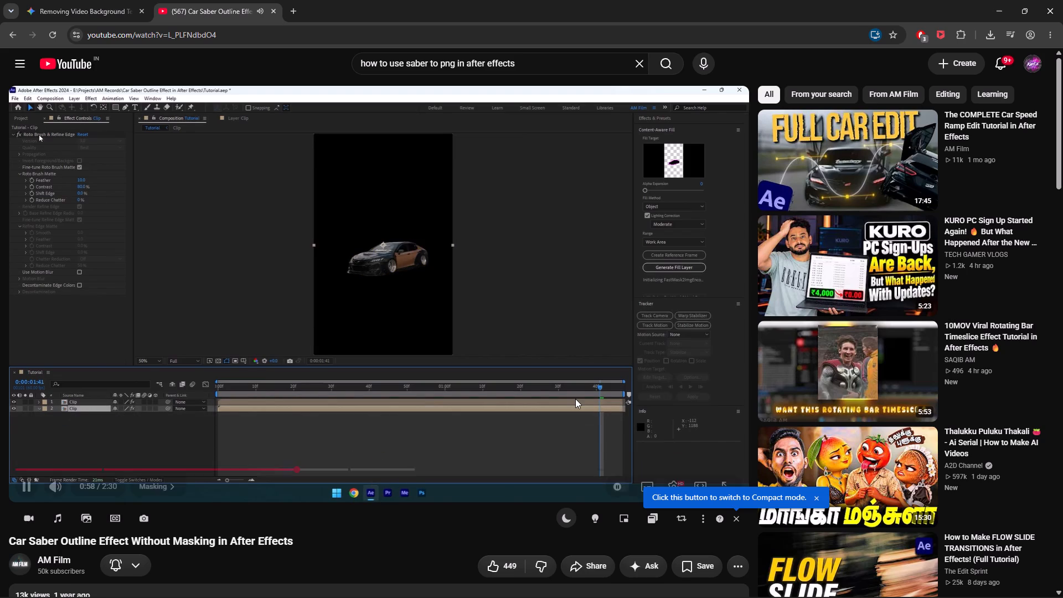
pyautogui.hotkey('alt', 'Tab')
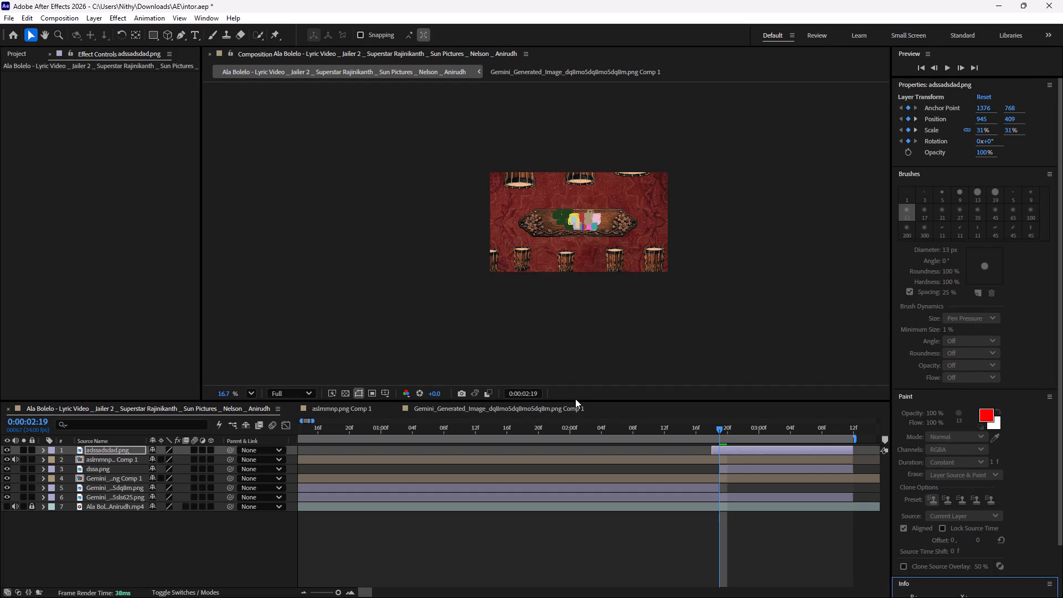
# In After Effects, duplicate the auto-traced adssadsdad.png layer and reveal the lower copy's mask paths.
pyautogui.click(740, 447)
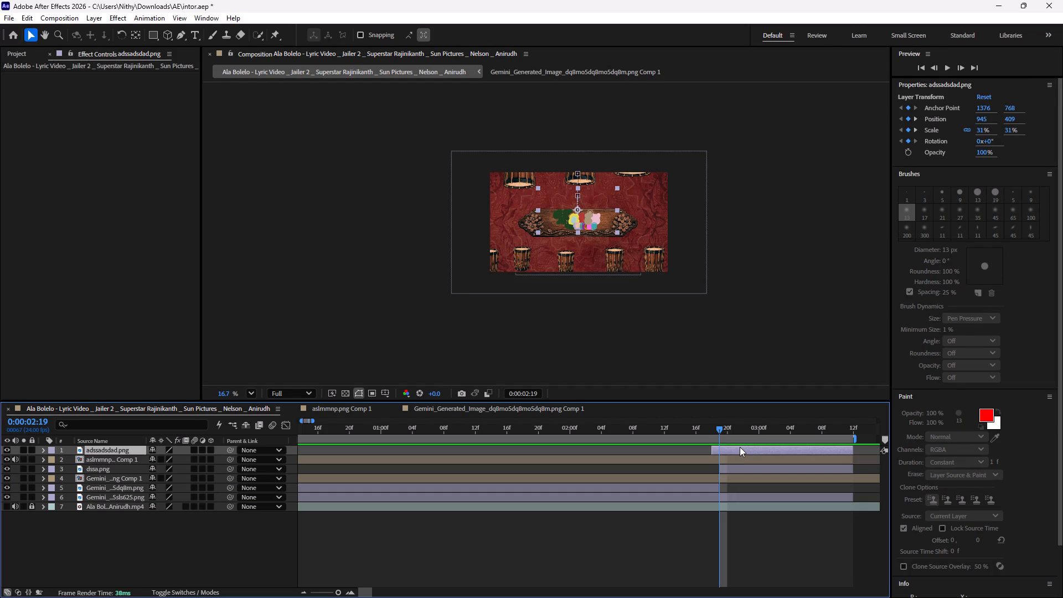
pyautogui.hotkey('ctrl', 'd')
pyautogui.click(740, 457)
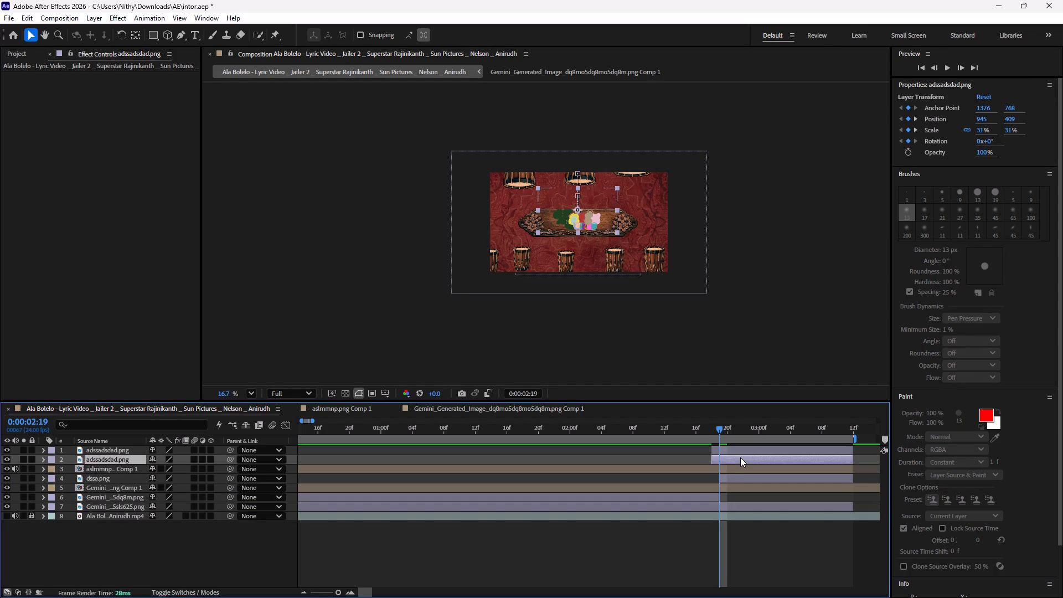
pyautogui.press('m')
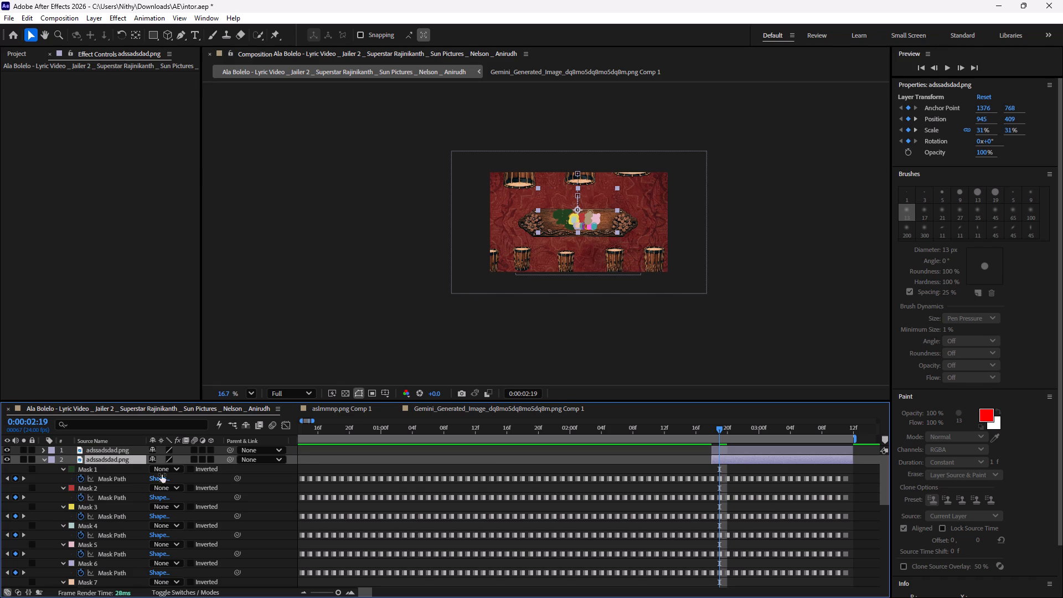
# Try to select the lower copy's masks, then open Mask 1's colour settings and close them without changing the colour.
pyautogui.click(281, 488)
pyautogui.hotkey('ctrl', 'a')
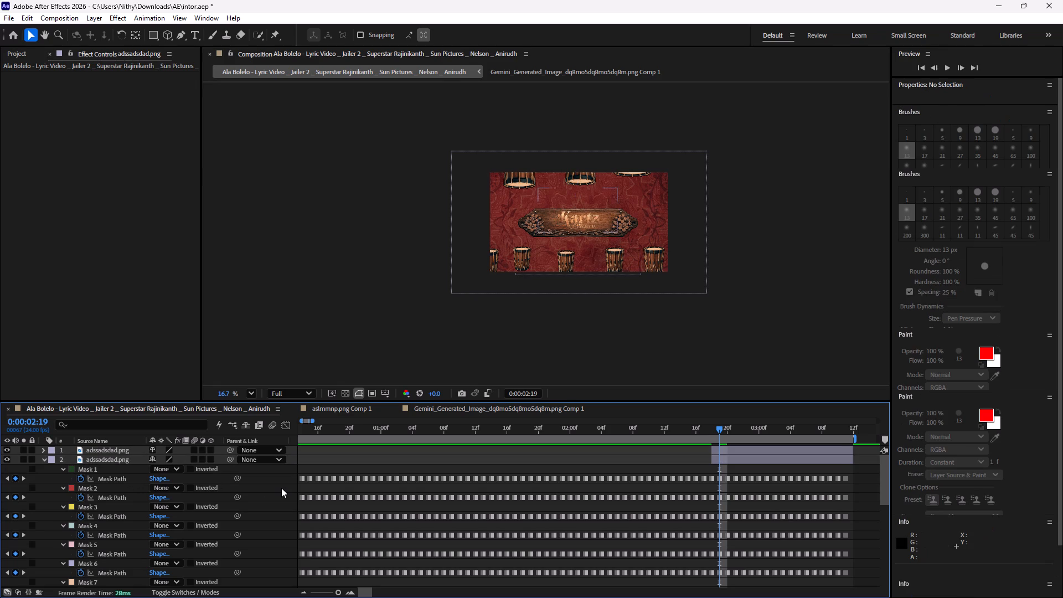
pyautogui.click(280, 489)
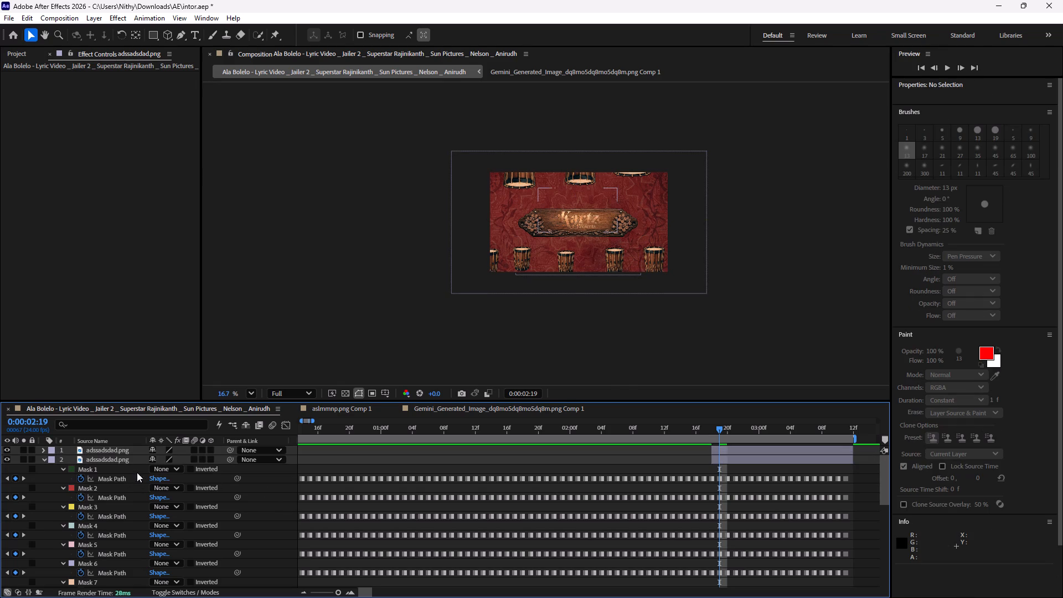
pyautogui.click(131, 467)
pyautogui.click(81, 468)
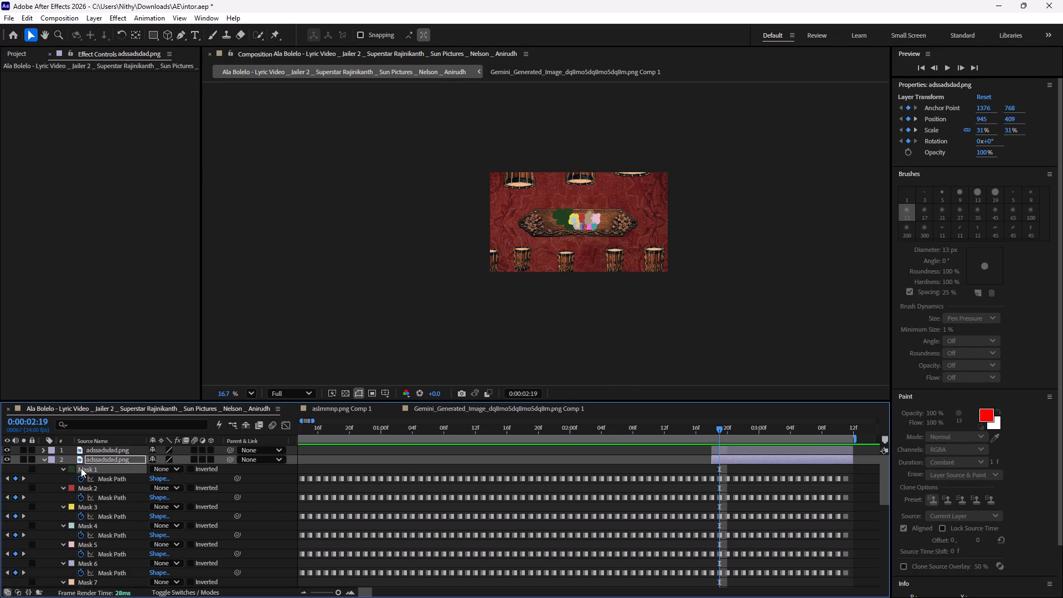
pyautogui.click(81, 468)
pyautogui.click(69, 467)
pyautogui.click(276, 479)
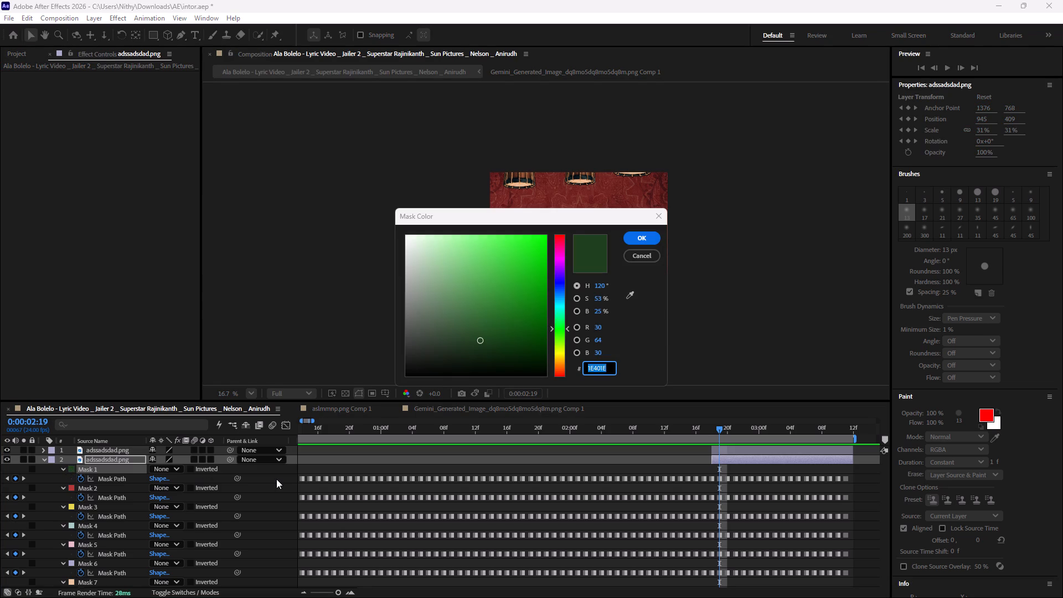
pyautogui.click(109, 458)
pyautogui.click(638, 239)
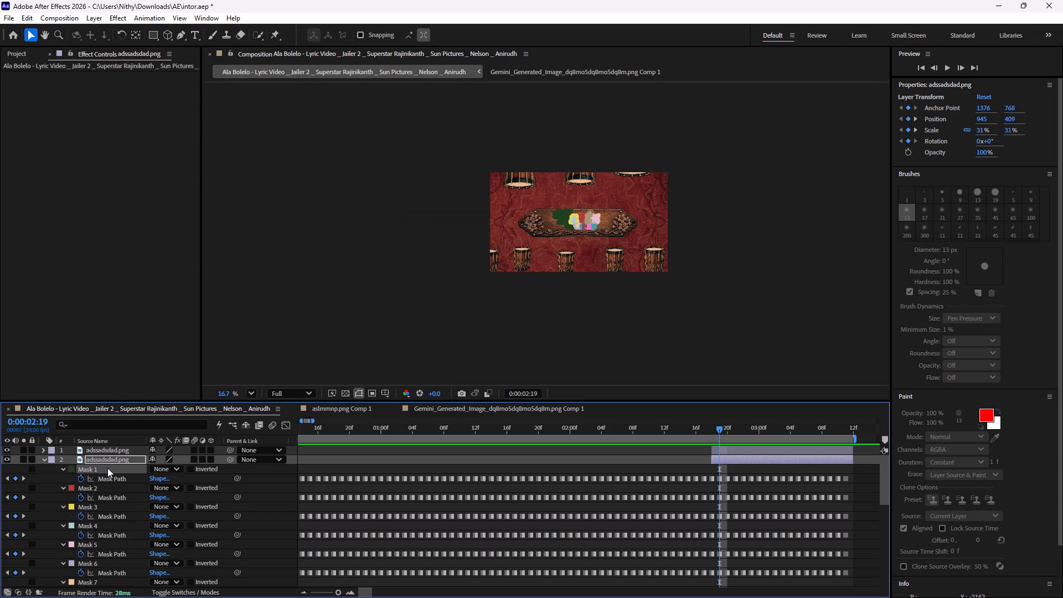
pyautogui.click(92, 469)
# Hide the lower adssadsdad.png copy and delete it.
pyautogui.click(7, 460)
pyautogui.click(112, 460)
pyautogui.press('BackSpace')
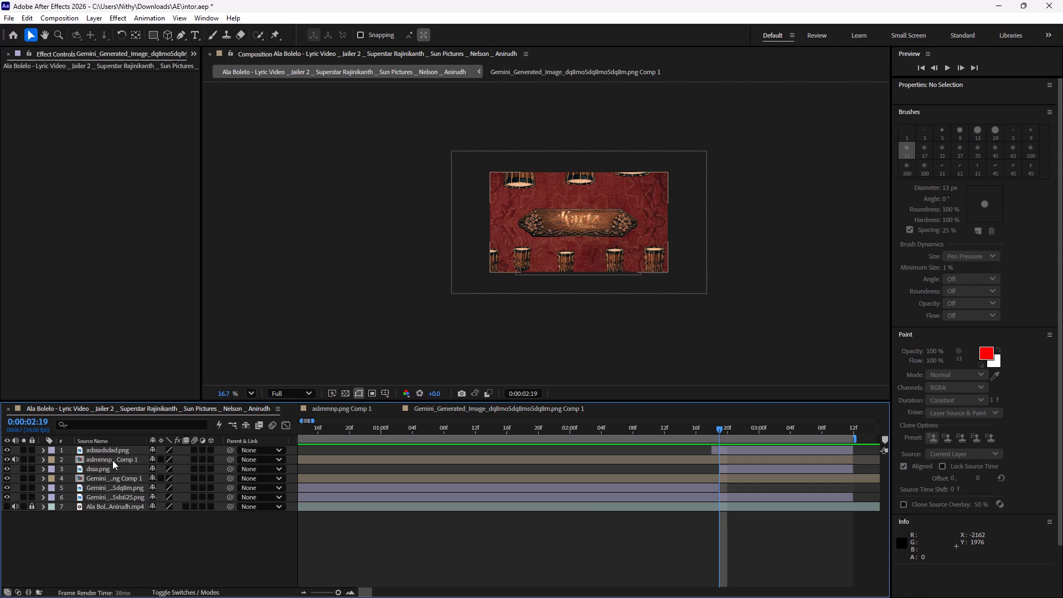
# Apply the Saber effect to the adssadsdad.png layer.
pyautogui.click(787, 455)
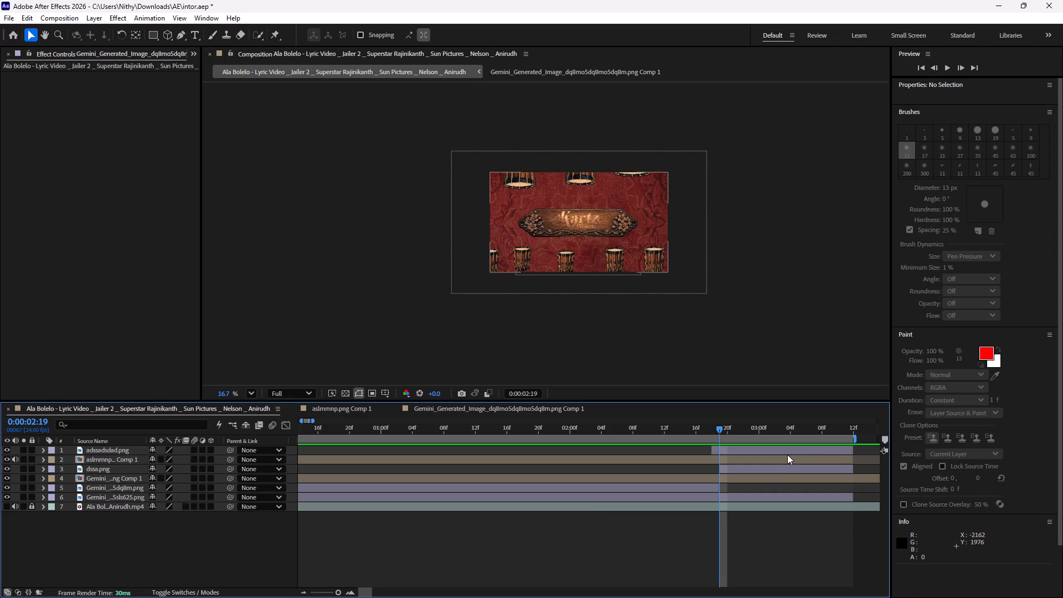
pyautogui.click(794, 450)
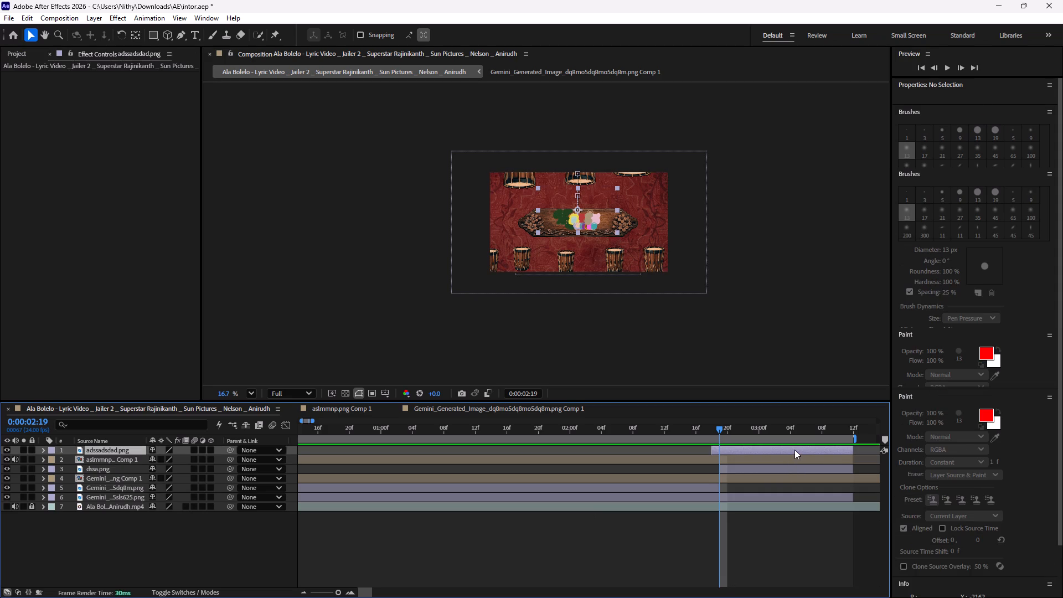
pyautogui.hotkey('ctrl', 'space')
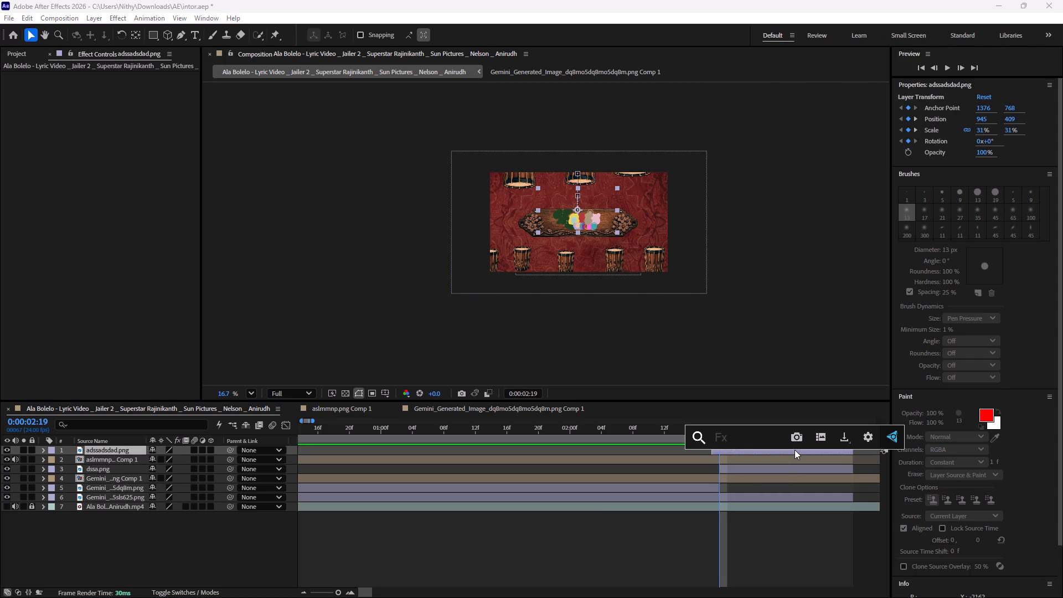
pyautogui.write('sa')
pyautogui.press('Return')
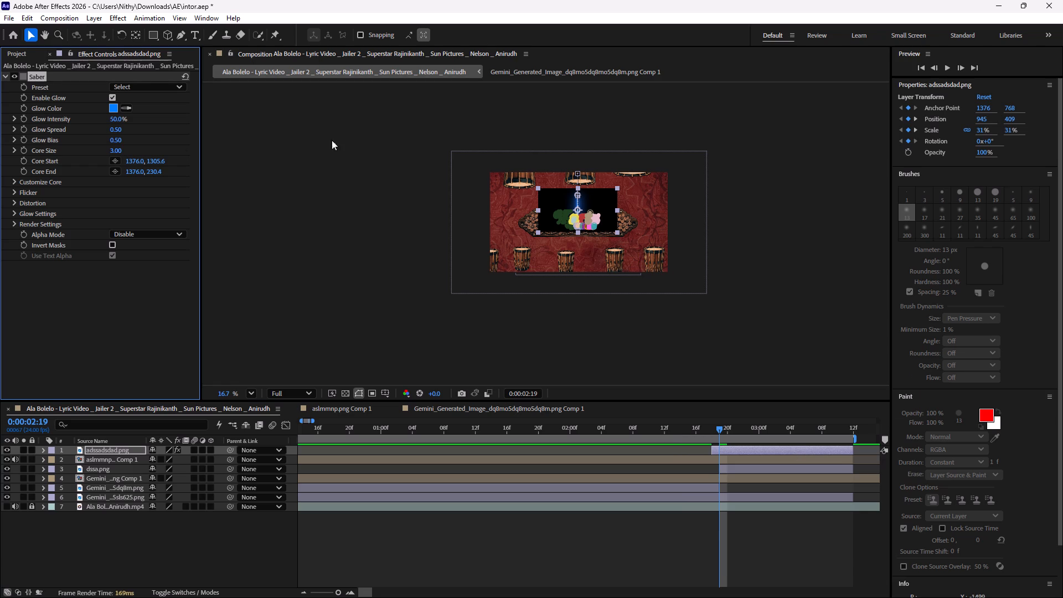
# Return to the car tutorial and examine how Saber is added to the upper clip layer.
pyautogui.hotkey('alt', 'Tab')
pyautogui.press('space')
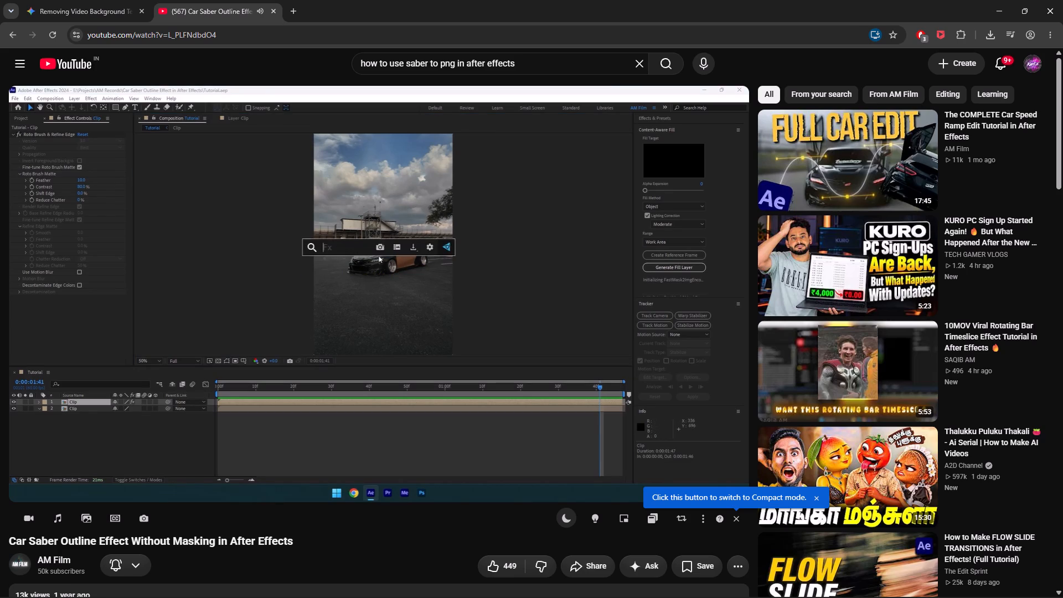
pyautogui.press('space')
pyautogui.hotkey('alt', 'Tab')
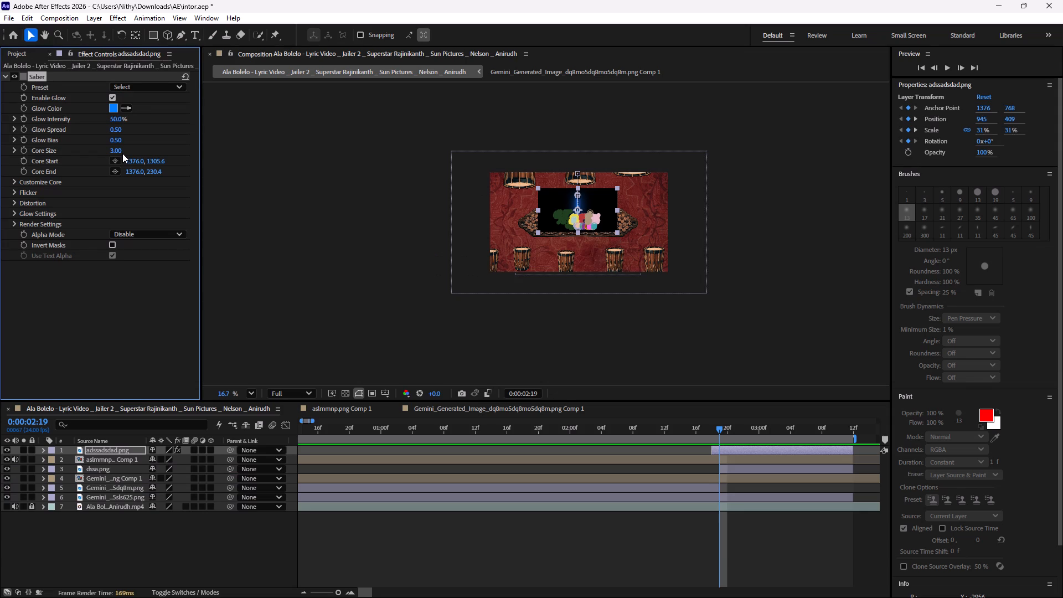
# In After Effects, hide the mask and shape path outlines in the composition preview.
pyautogui.click(360, 397)
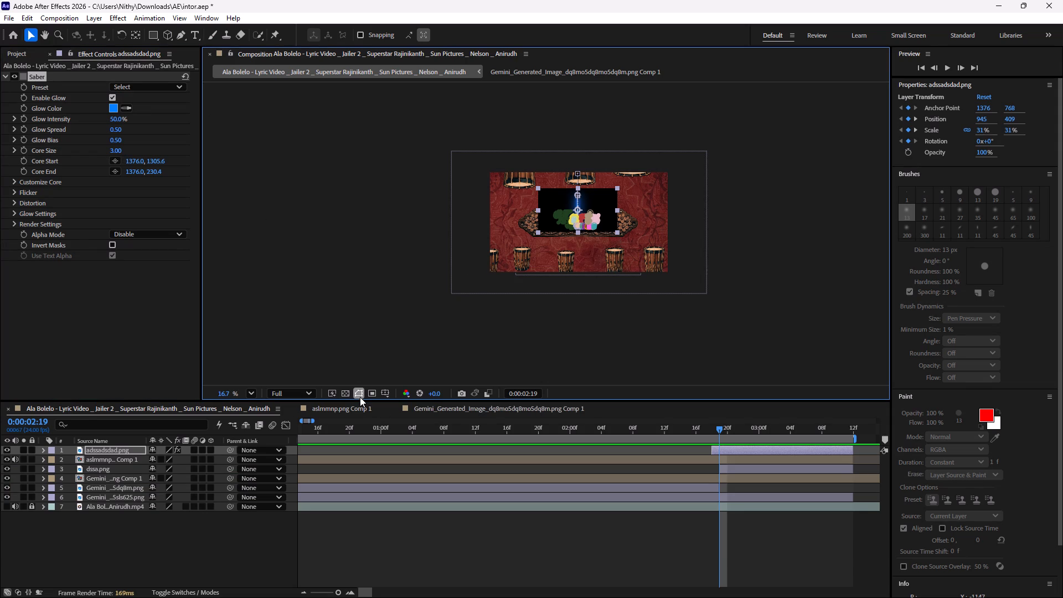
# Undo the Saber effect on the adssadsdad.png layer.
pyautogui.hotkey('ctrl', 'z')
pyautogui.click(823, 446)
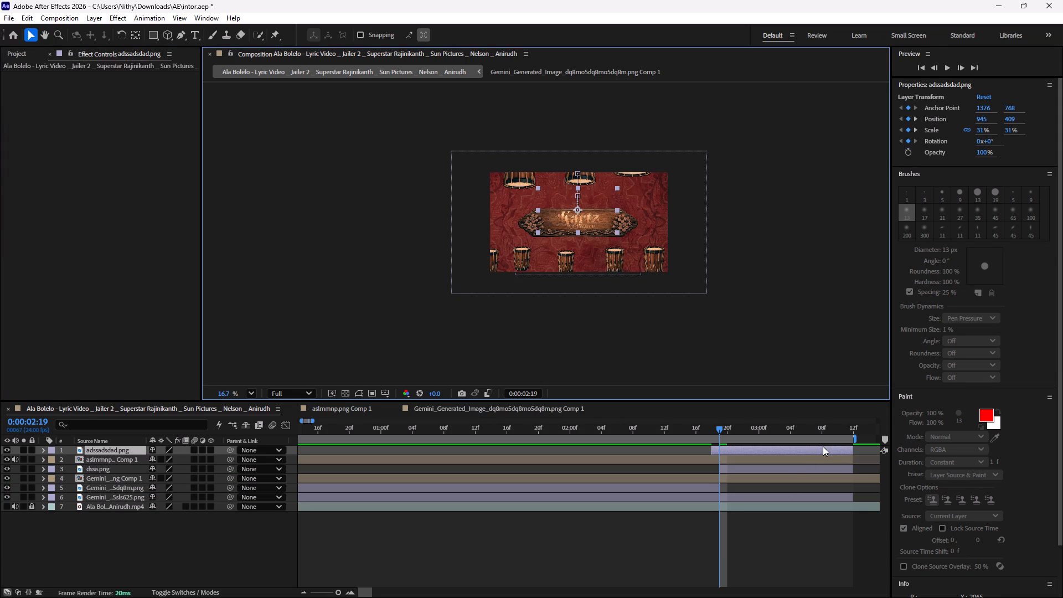
# Play the tutorial's animating section to examine which Saber render settings are adjusted.
pyautogui.hotkey('alt', 'Tab')
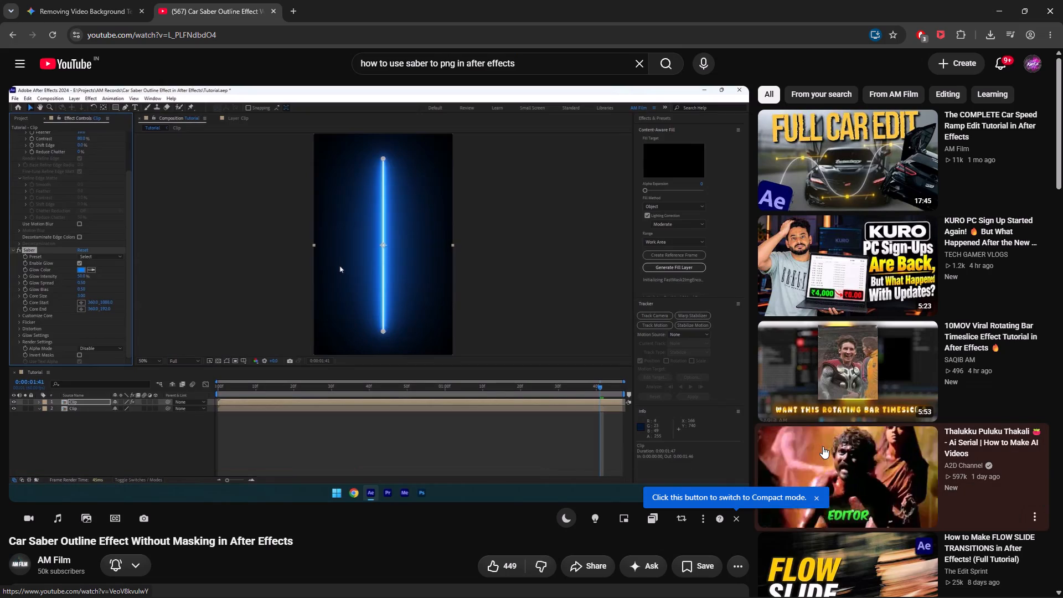
pyautogui.press('space')
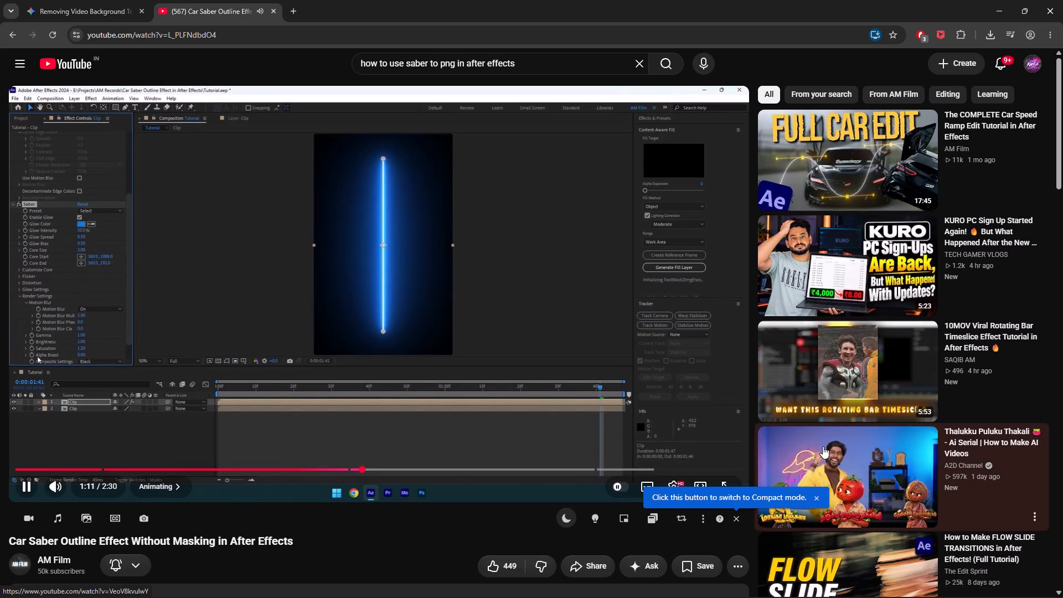
pyautogui.press('space')
pyautogui.hotkey('alt', 'Tab')
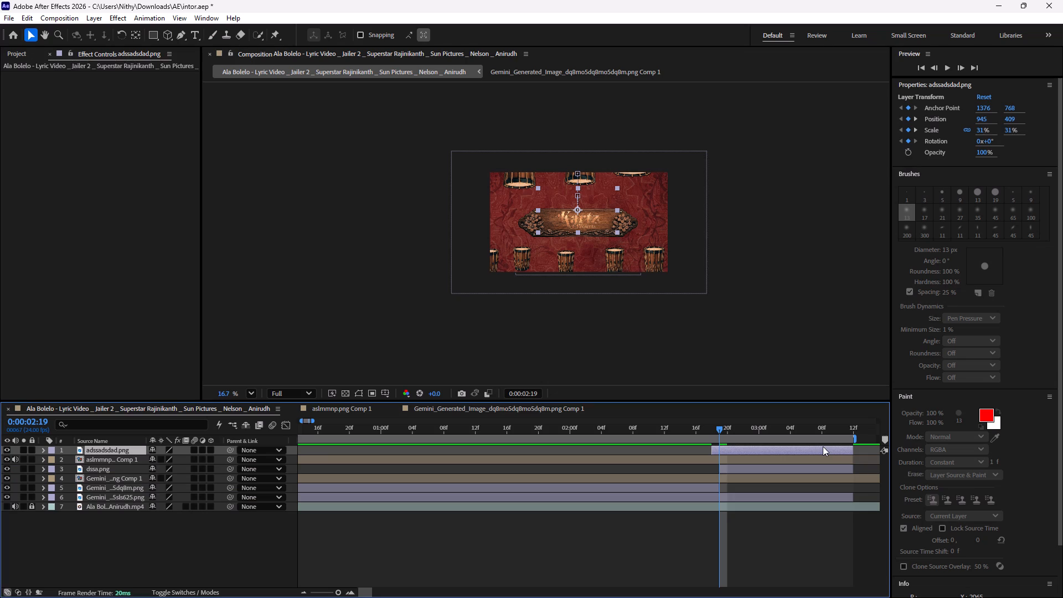
# In After Effects, apply Saber to the adssadsdad.png layer and set its Composite Settings to Transparent.
pyautogui.keyDown('ctrl'); pyautogui.click(824, 446); pyautogui.keyUp('ctrl')
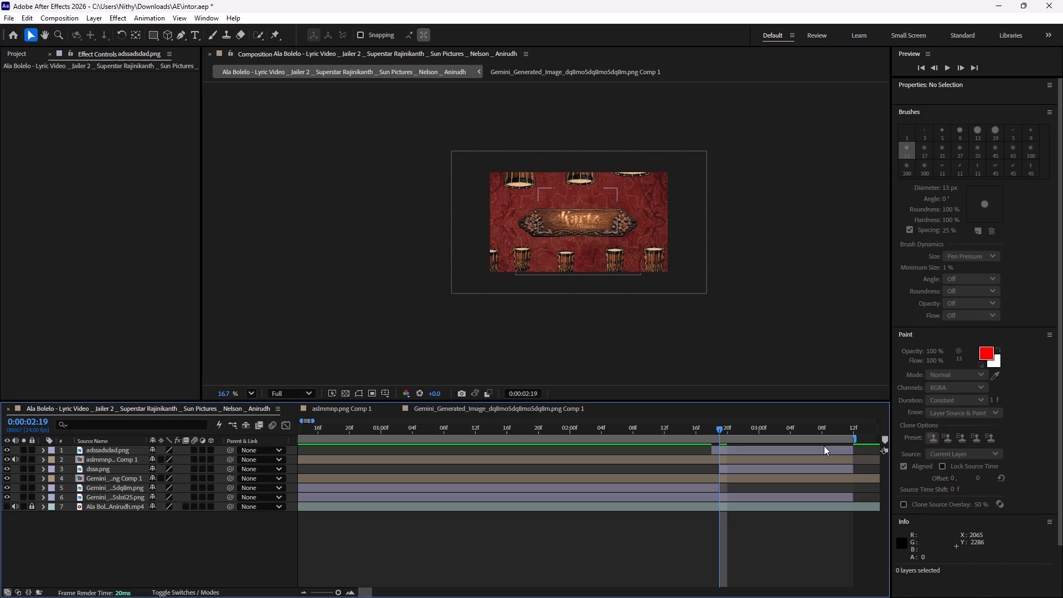
pyautogui.click(824, 446)
pyautogui.hotkey('ctrl', 'space')
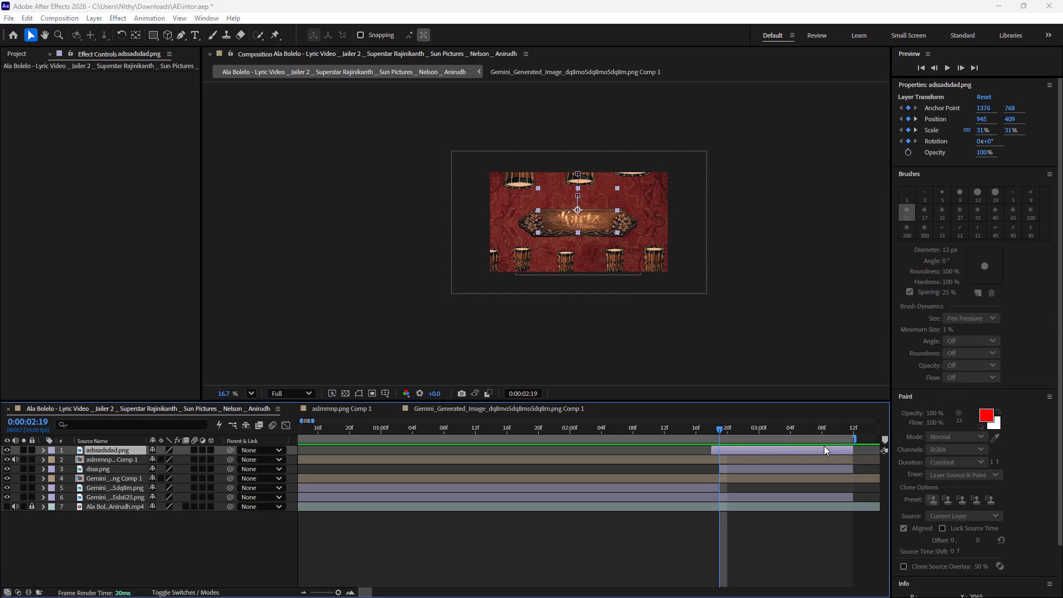
pyautogui.write('sa')
pyautogui.press('Return')
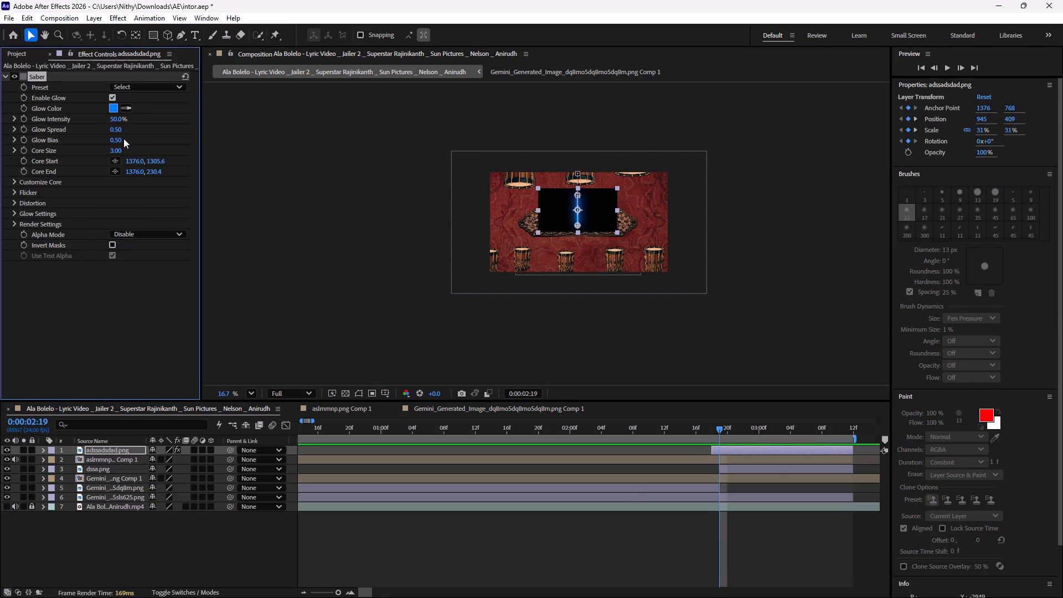
pyautogui.click(18, 222)
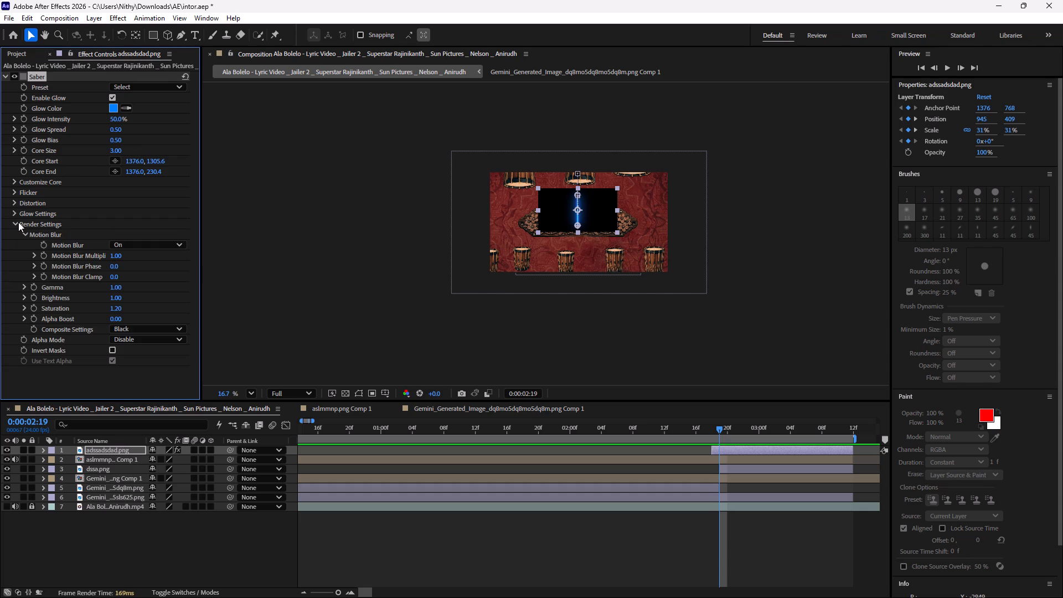
pyautogui.click(162, 327)
pyautogui.click(156, 342)
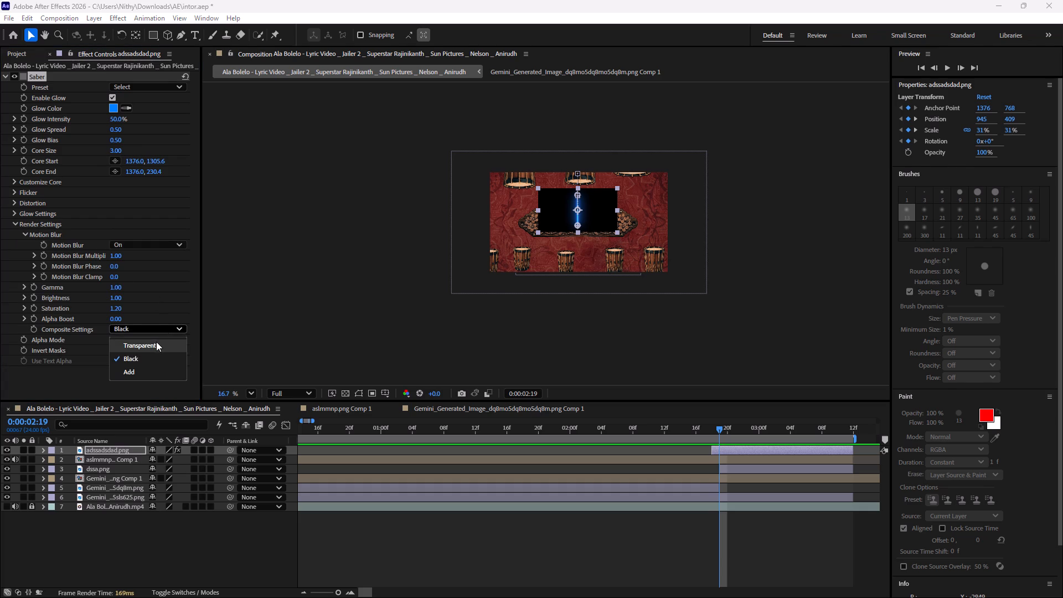
# Continue the tutorial's animating section to examine how Saber's Customize Core settings make the glow follow the car's outline.
pyautogui.hotkey('alt', 'Tab')
pyautogui.press('space')
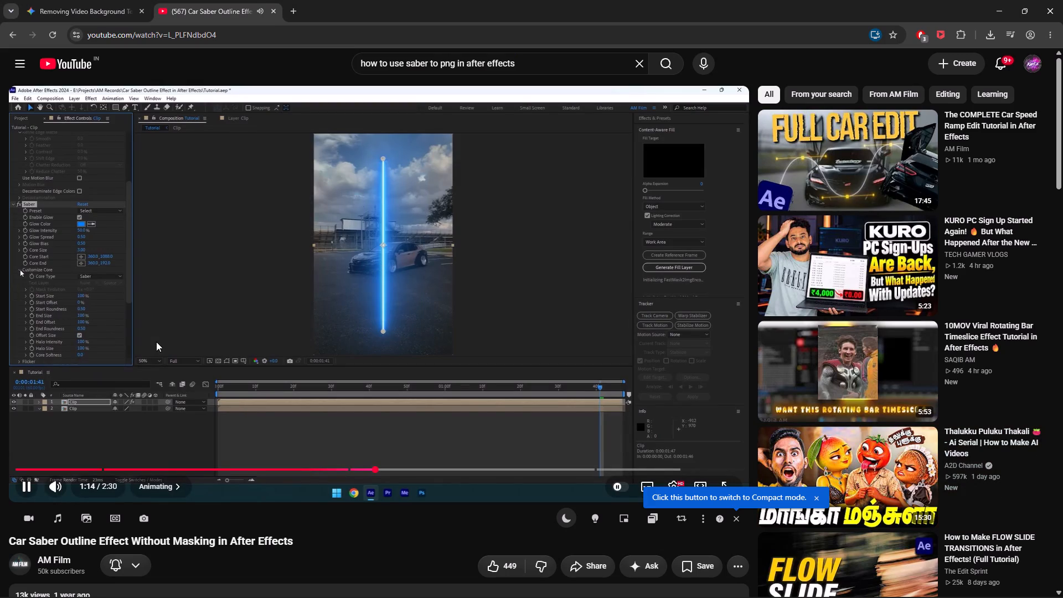
pyautogui.press('space')
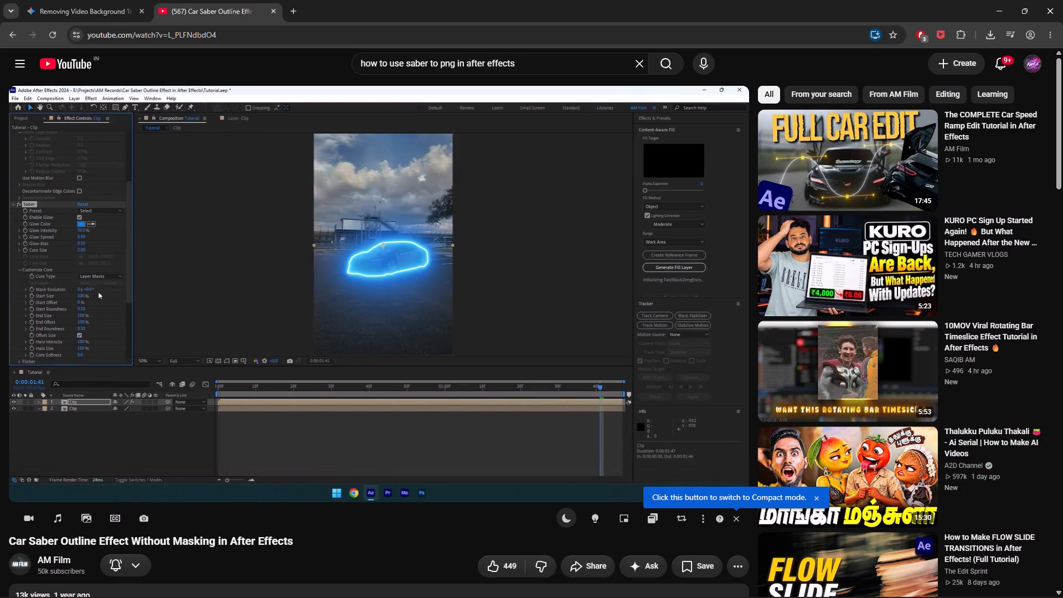
pyautogui.hotkey('alt', 'Tab')
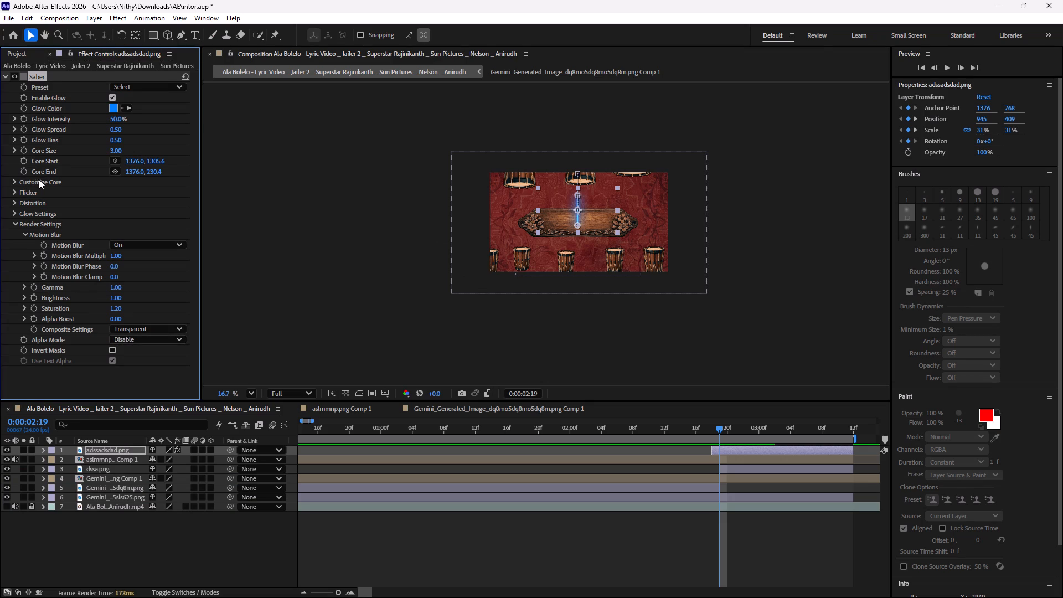
# Set Saber's Core Type to Layer Masks in the Customize Core settings of the adssadsdad.png layer.
pyautogui.click(28, 184)
pyautogui.click(15, 179)
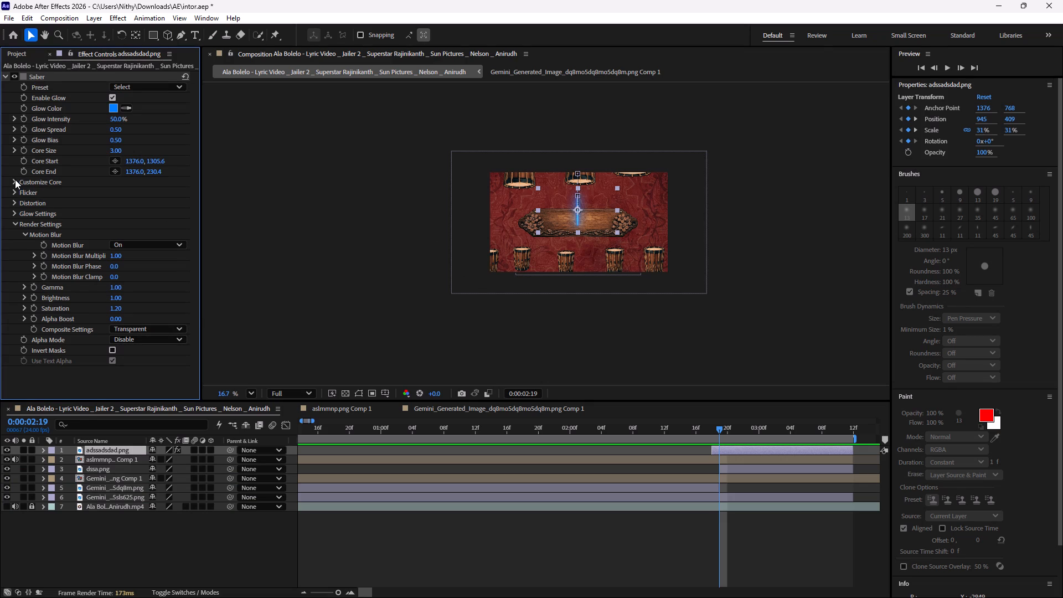
pyautogui.click(155, 193)
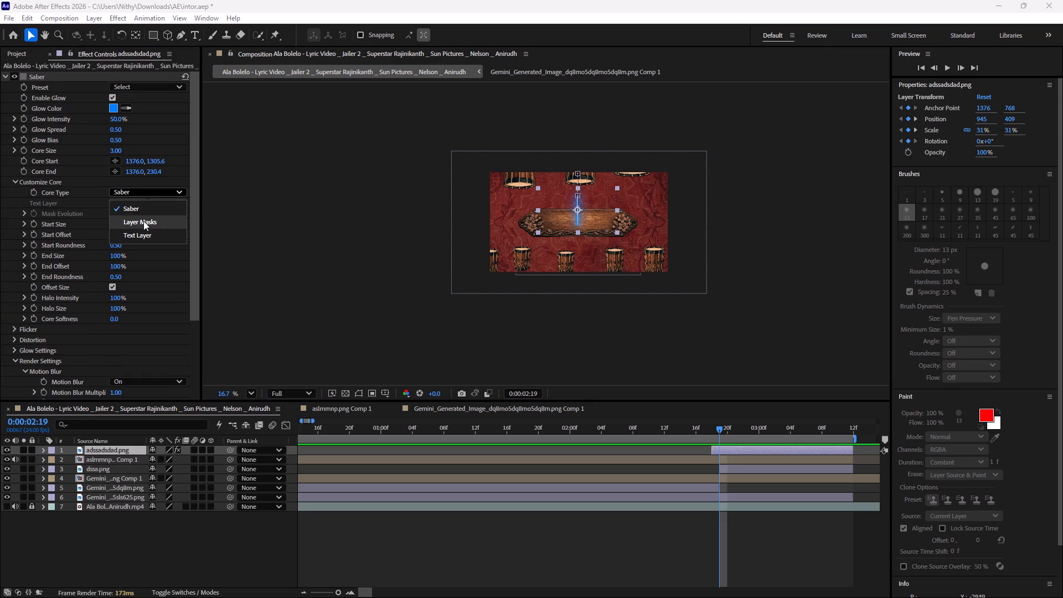
pyautogui.click(143, 221)
# Play the next part of the tutorial's animating section to examine what follows the Layer Masks core type.
pyautogui.hotkey('alt', 'Tab')
pyautogui.press('space')
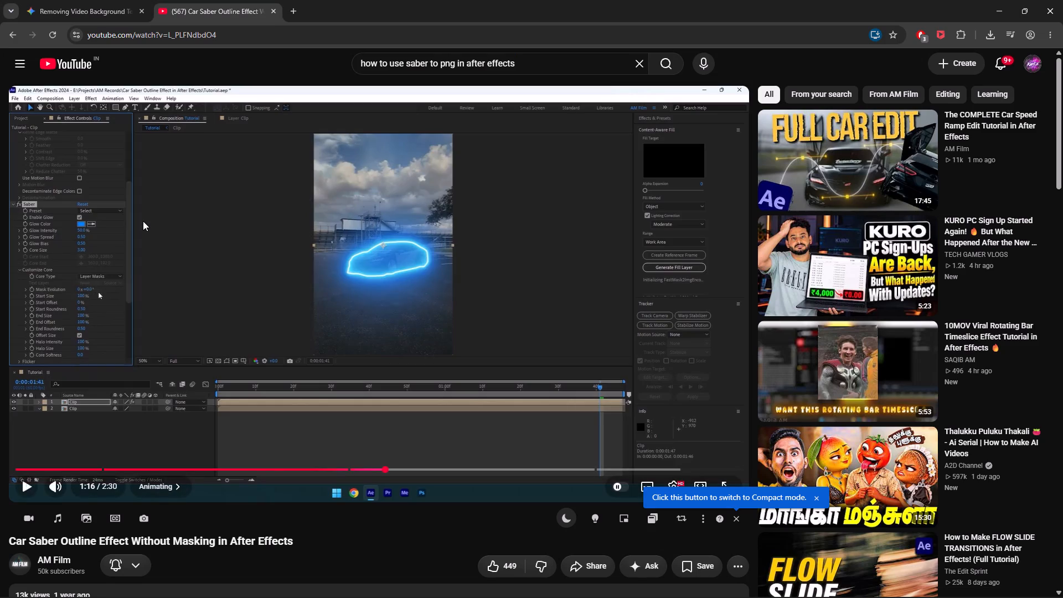
pyautogui.press('space')
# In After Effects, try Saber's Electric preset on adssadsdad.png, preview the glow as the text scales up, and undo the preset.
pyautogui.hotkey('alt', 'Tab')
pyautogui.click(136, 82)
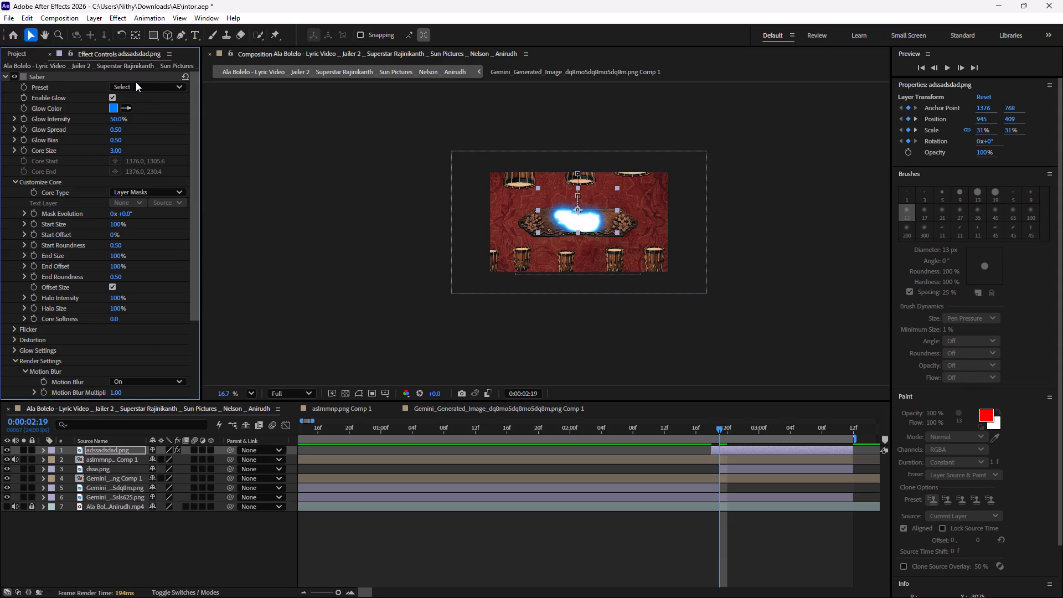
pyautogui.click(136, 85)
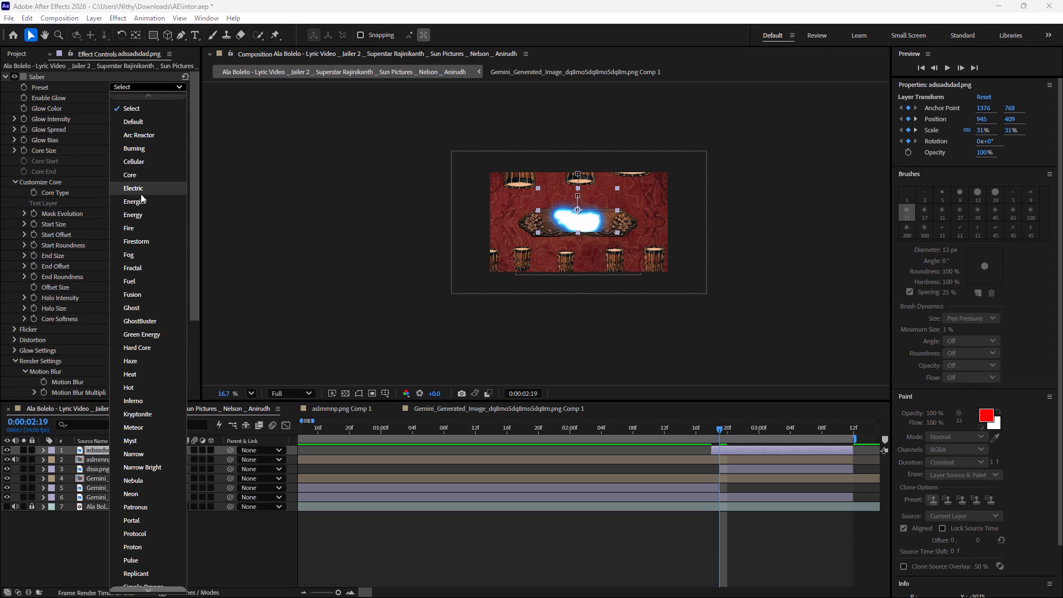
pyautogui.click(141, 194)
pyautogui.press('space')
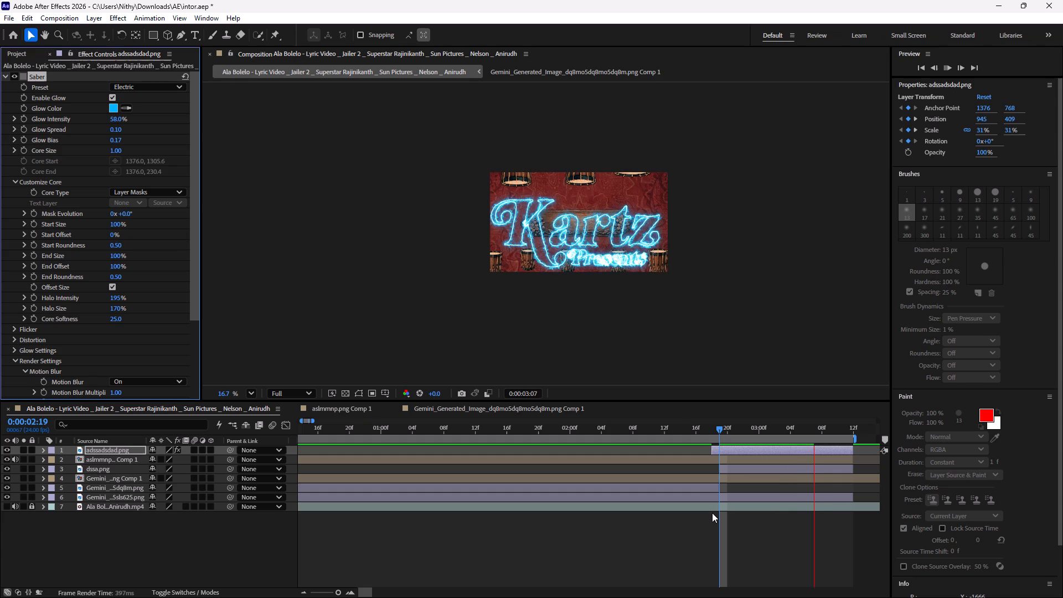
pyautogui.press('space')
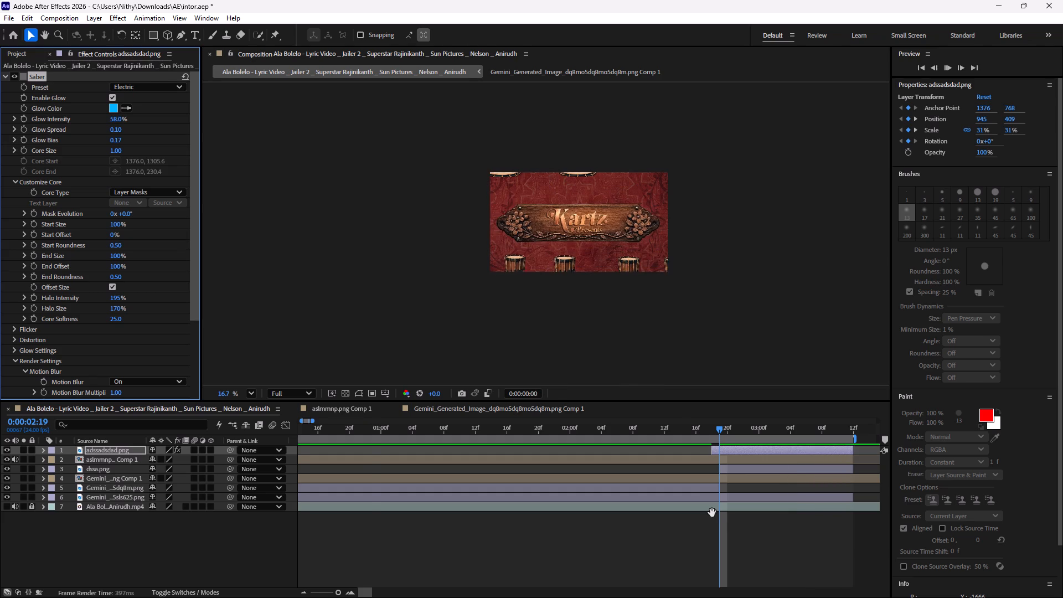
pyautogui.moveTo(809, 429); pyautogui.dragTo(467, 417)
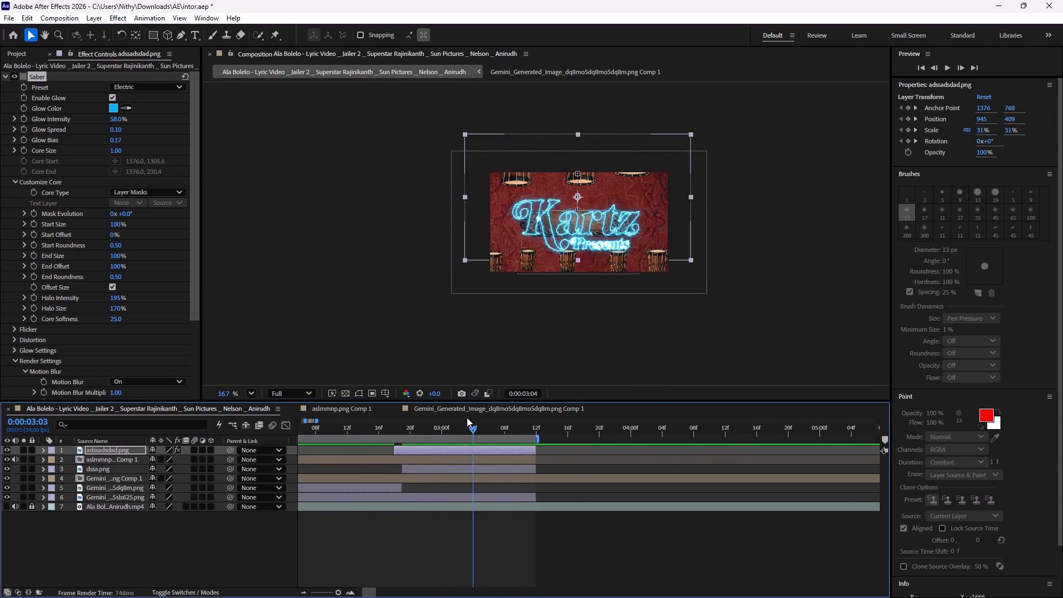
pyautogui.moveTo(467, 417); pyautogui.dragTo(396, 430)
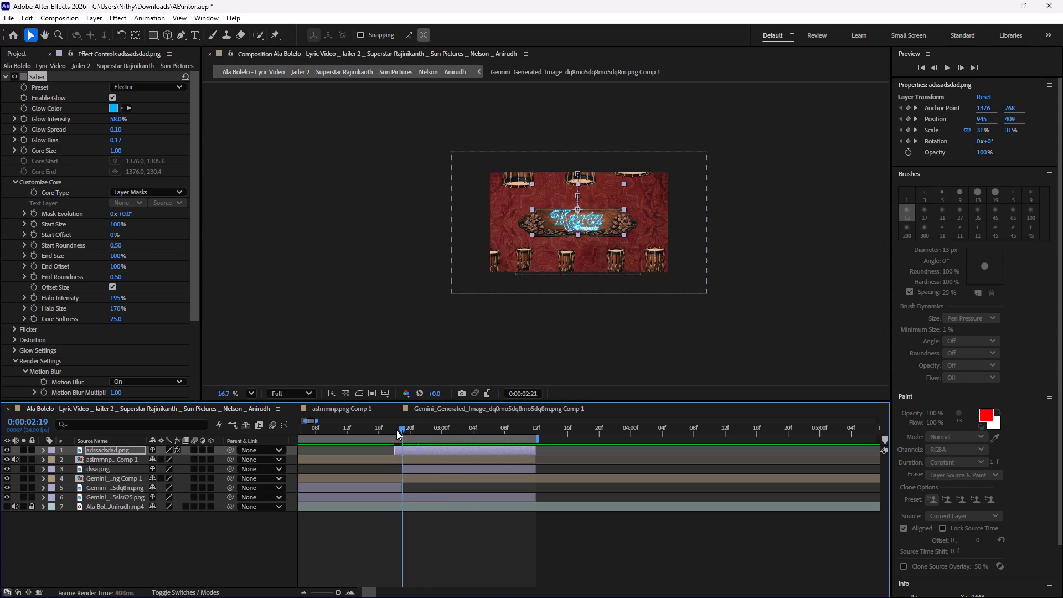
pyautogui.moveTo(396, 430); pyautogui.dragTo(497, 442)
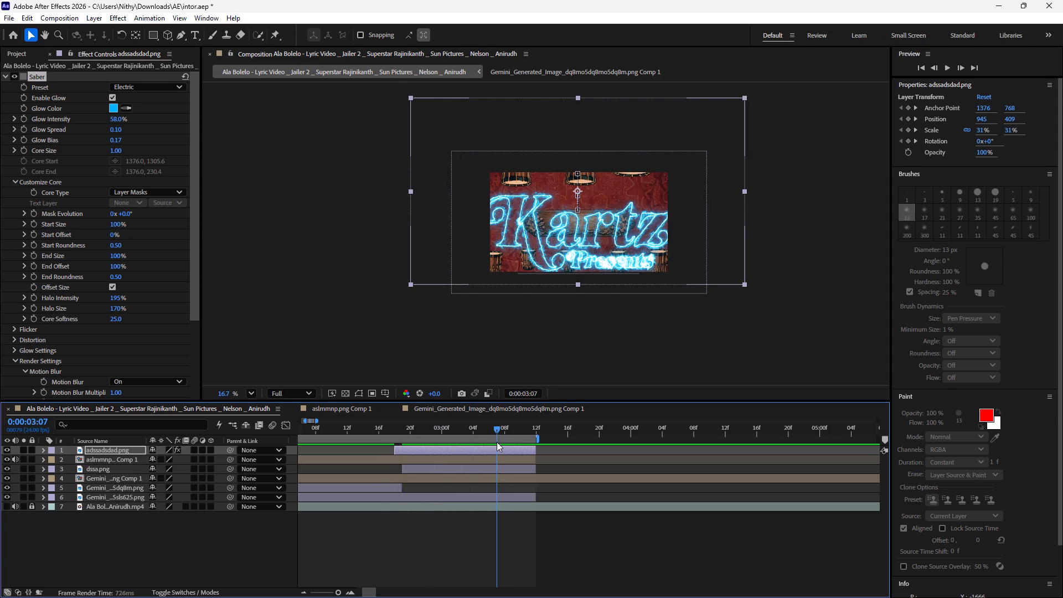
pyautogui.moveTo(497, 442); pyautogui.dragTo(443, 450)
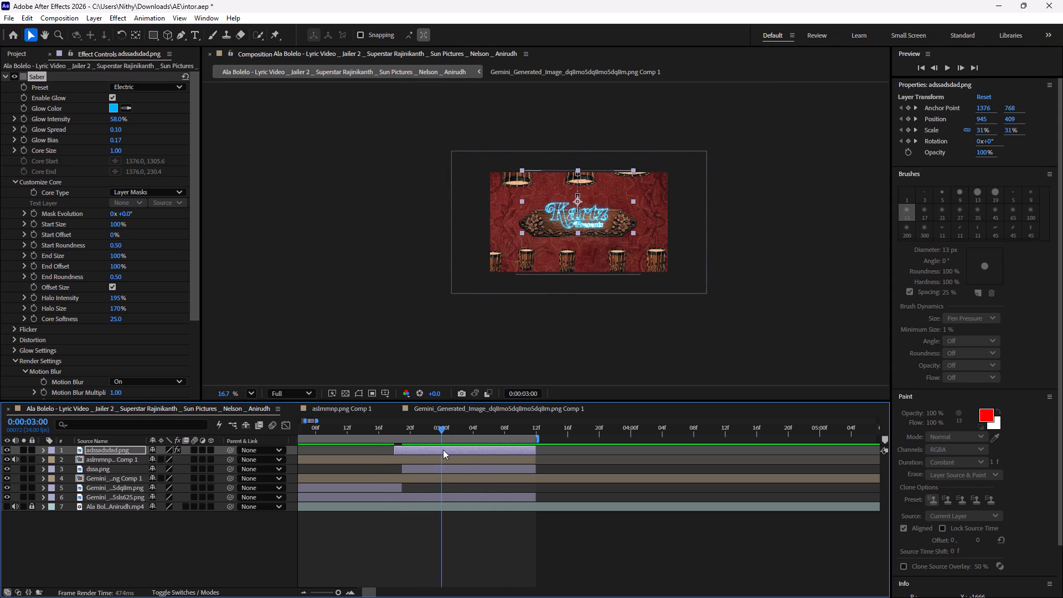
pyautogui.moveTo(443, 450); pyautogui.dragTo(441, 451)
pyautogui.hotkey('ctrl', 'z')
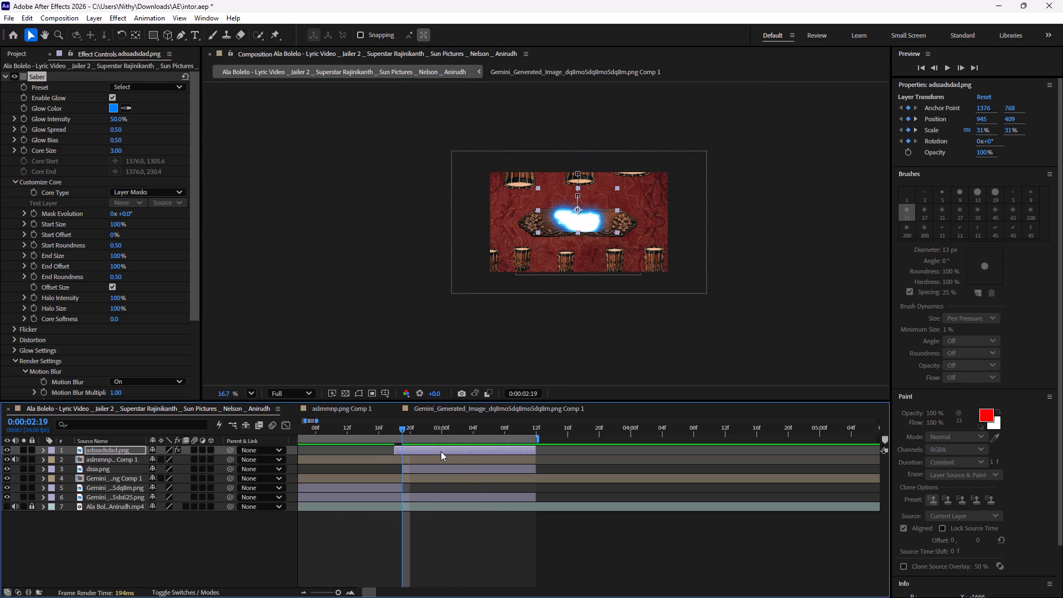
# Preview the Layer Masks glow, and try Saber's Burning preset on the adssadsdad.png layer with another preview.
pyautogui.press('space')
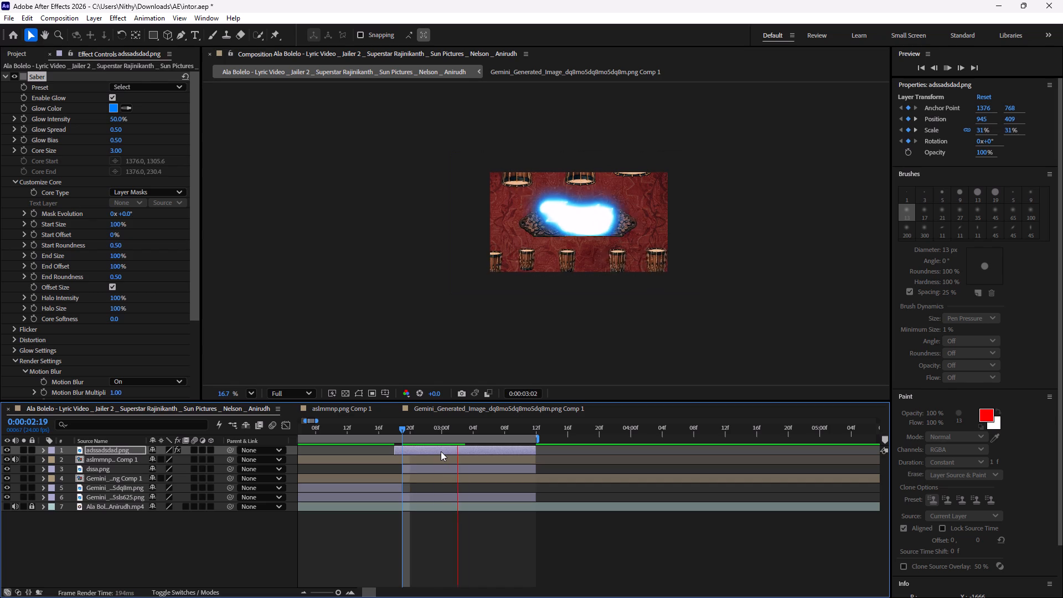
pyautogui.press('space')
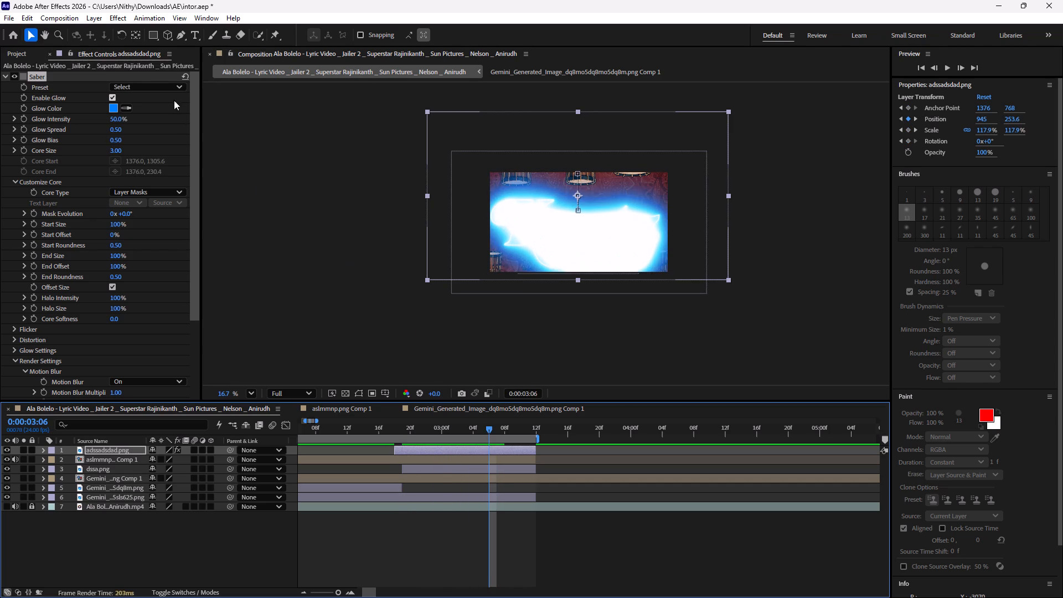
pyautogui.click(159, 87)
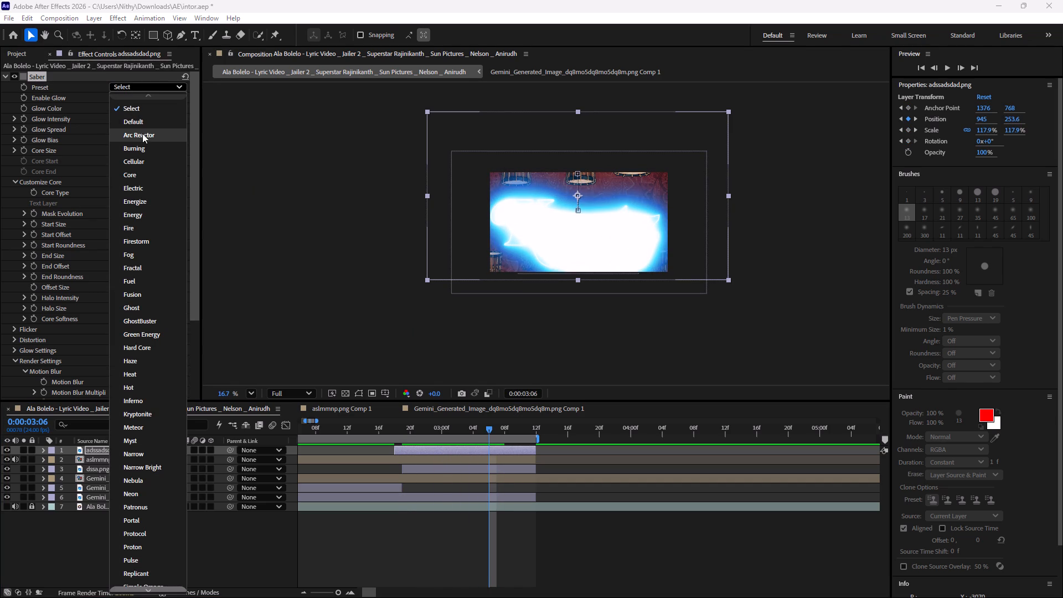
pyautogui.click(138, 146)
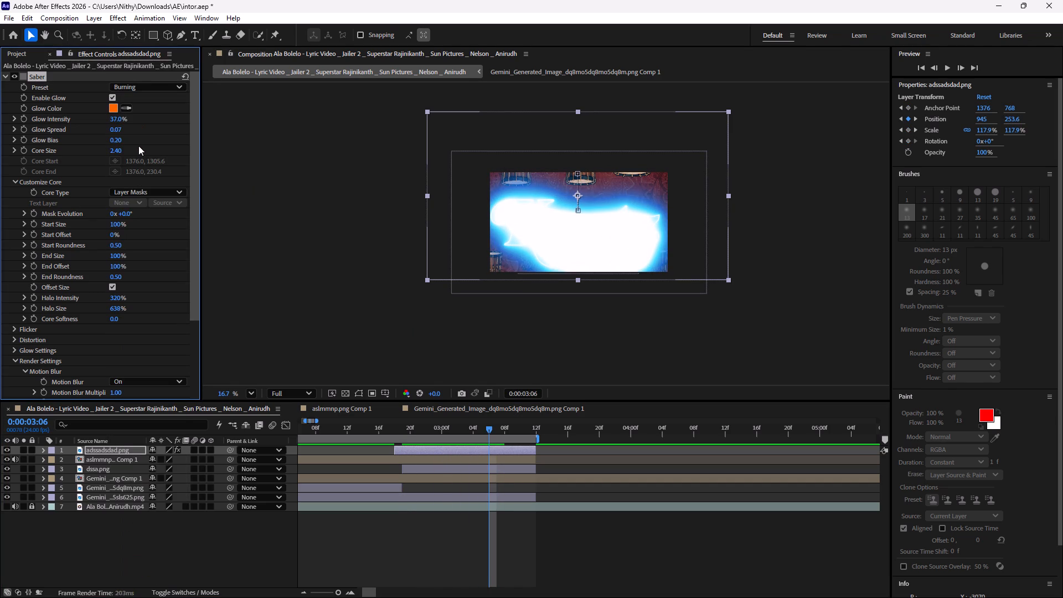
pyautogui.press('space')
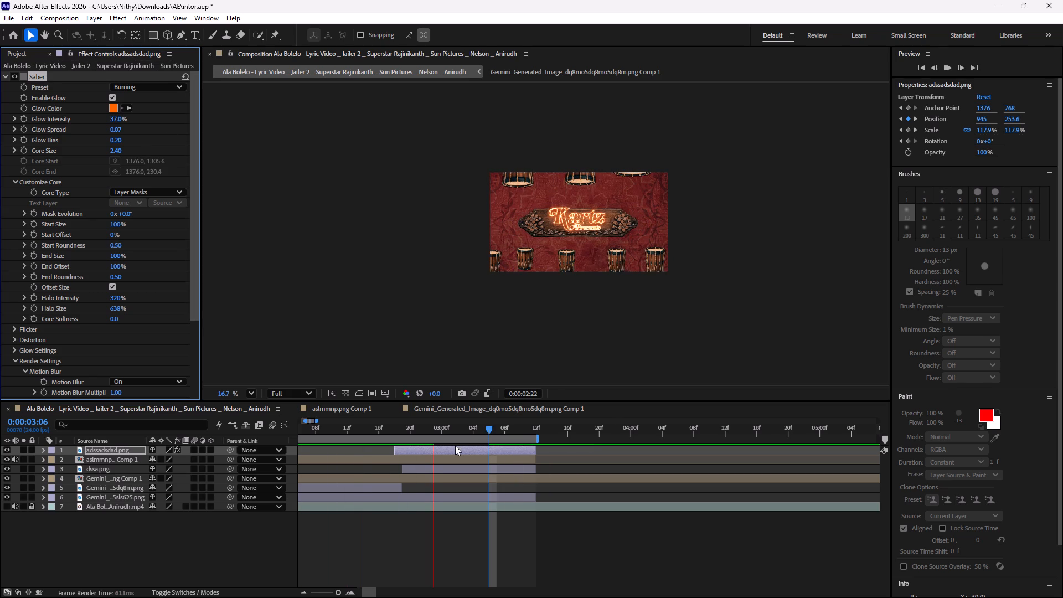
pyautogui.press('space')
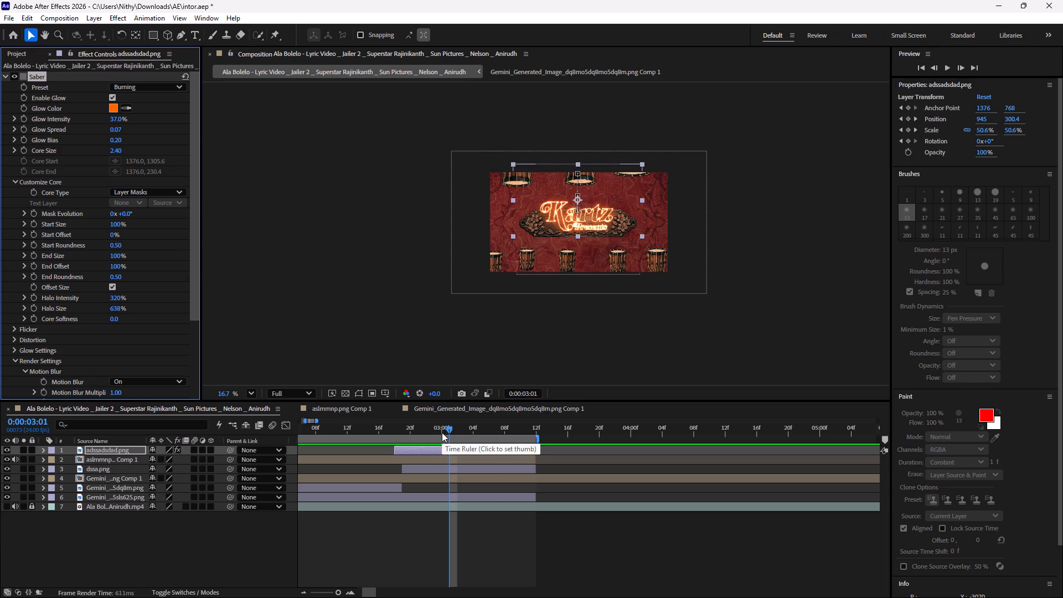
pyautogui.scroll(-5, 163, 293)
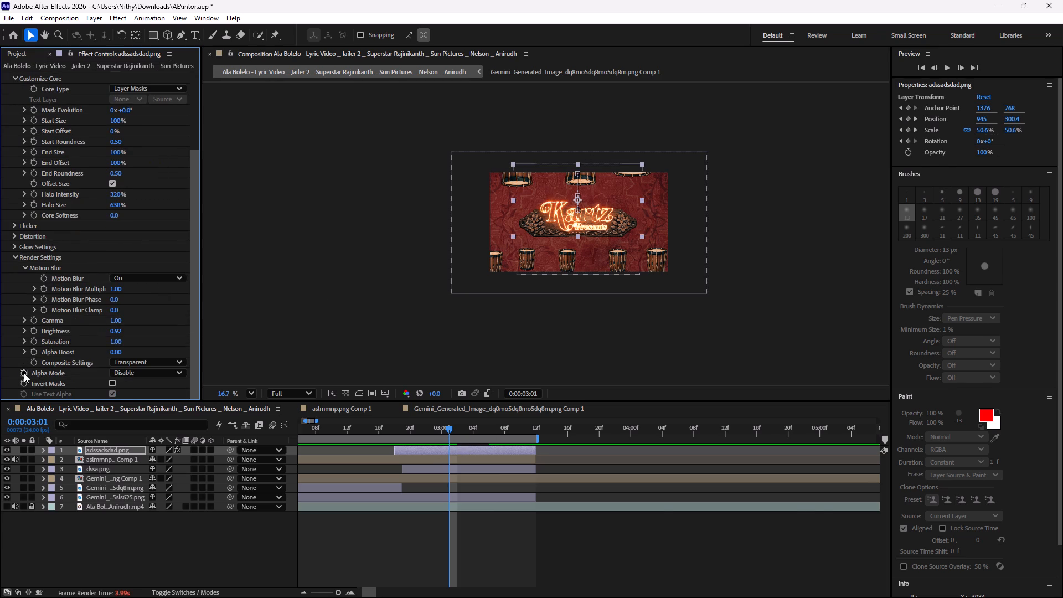
# Replay the tutorial's preset selection to examine which Saber preset is used for the car outline.
pyautogui.hotkey('alt', 'Tab')
pyautogui.press('space')
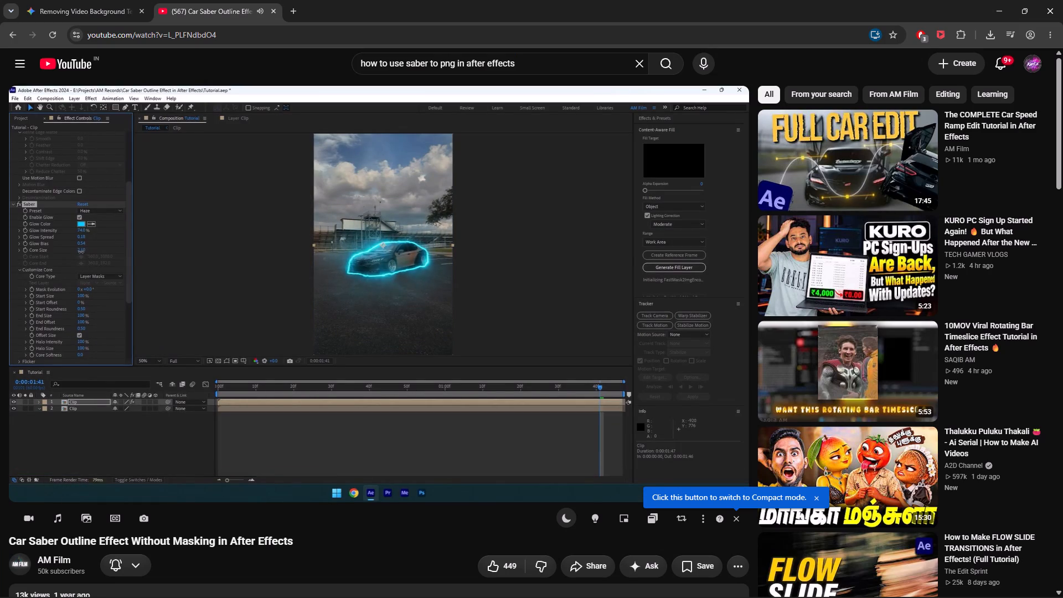
pyautogui.press('space')
pyautogui.press('Left')
pyautogui.press('space')
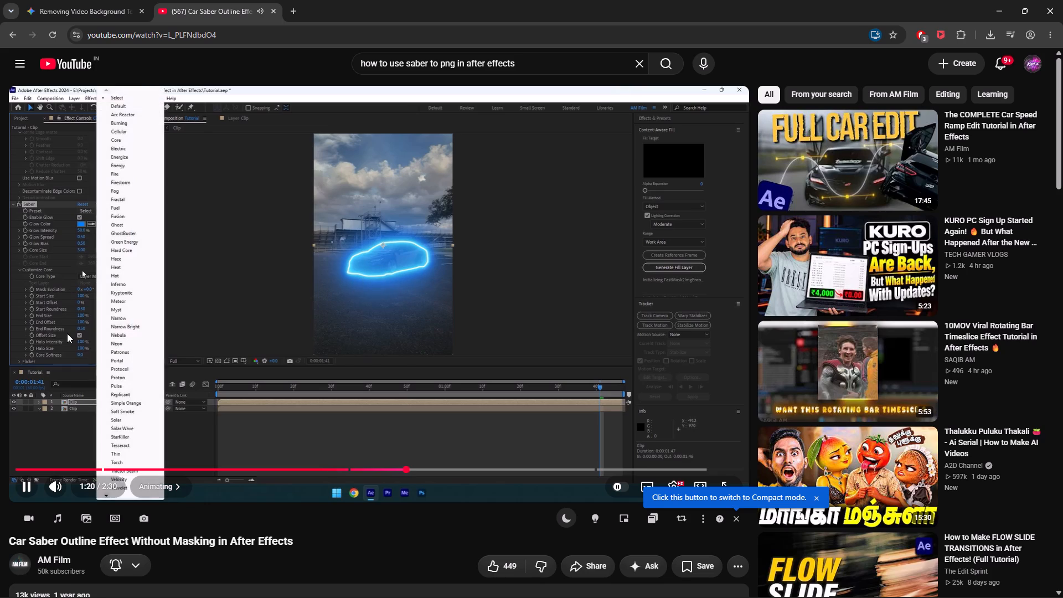
pyautogui.press('space')
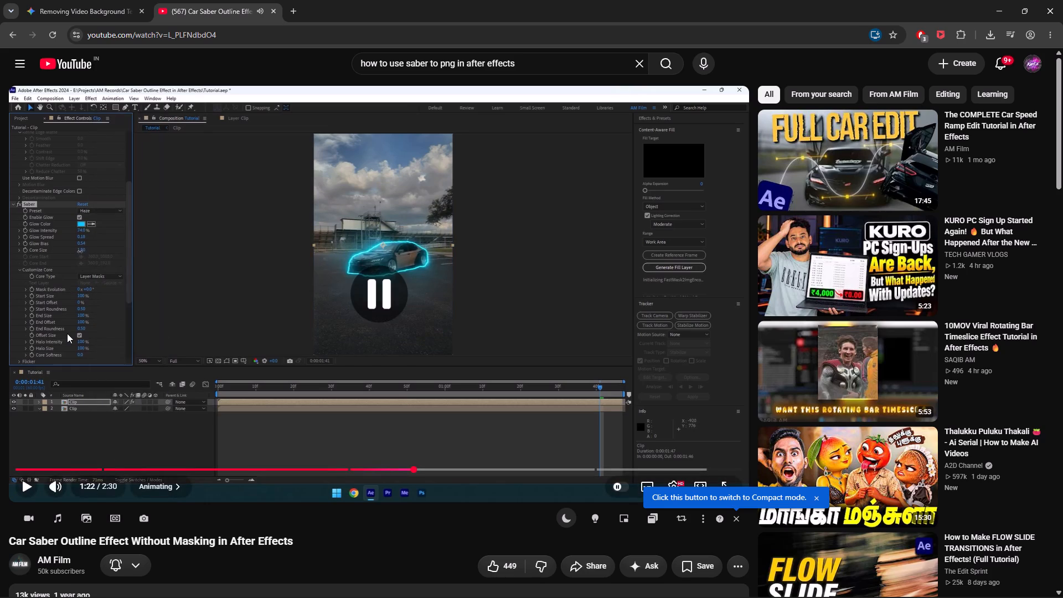
# In After Effects, set the Saber preset on the adssadsdad.png layer to Haze and play a preview.
pyautogui.hotkey('alt', 'Tab')
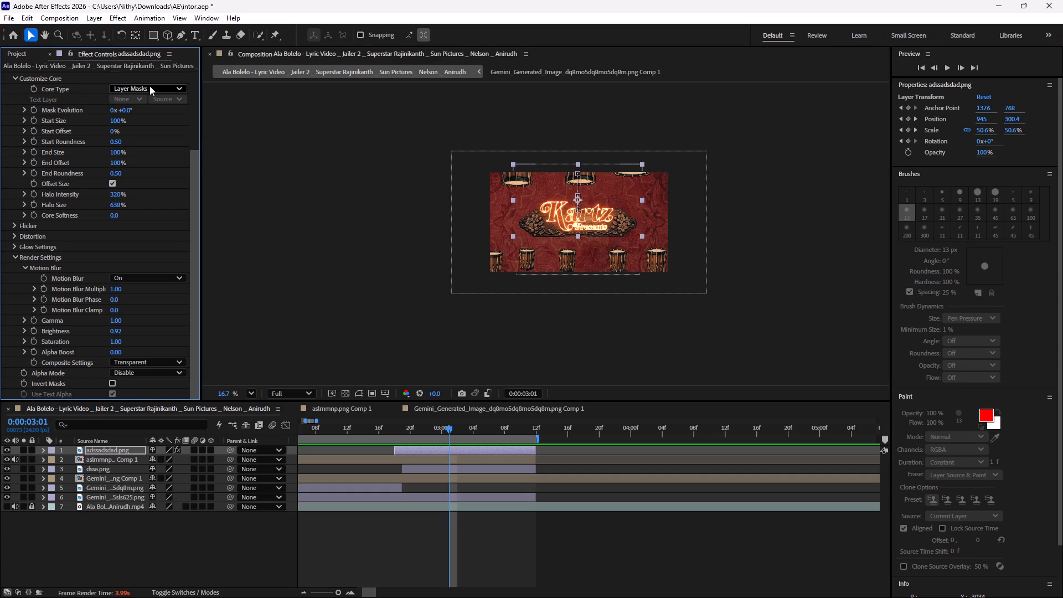
pyautogui.scroll(6, 151, 85)
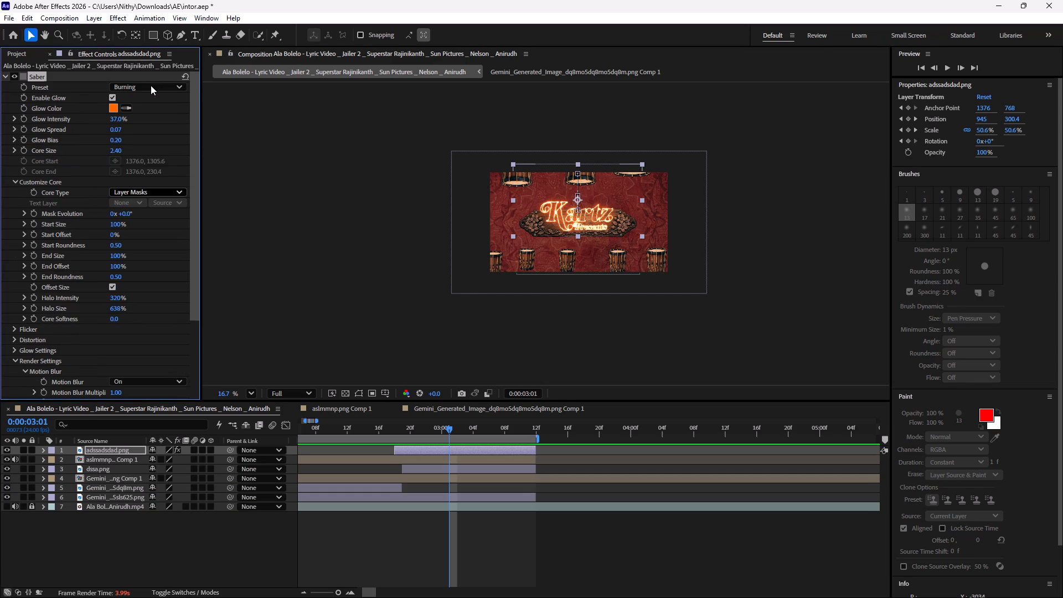
pyautogui.click(151, 85)
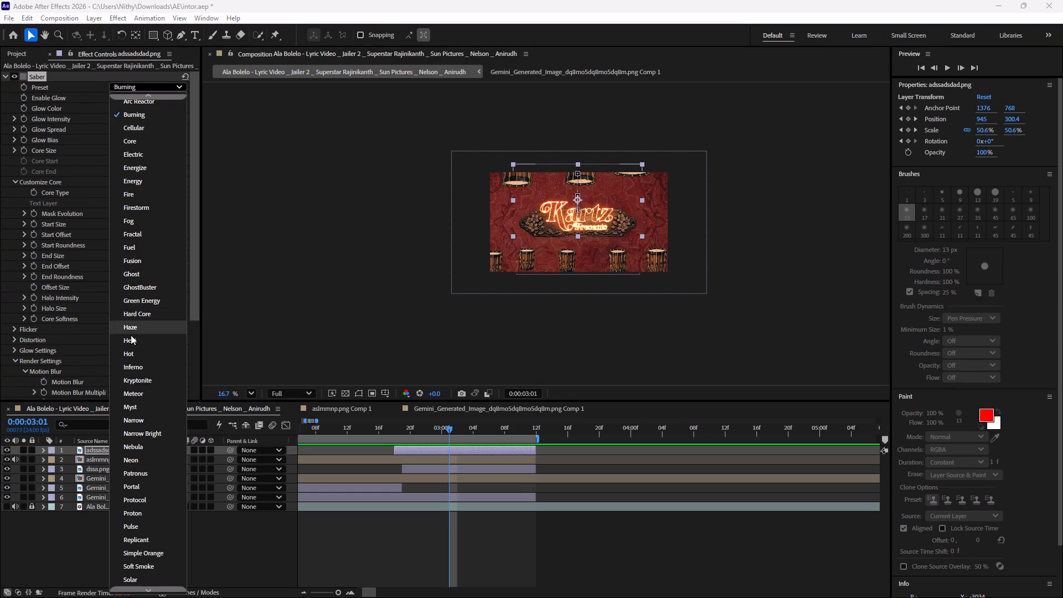
pyautogui.click(142, 327)
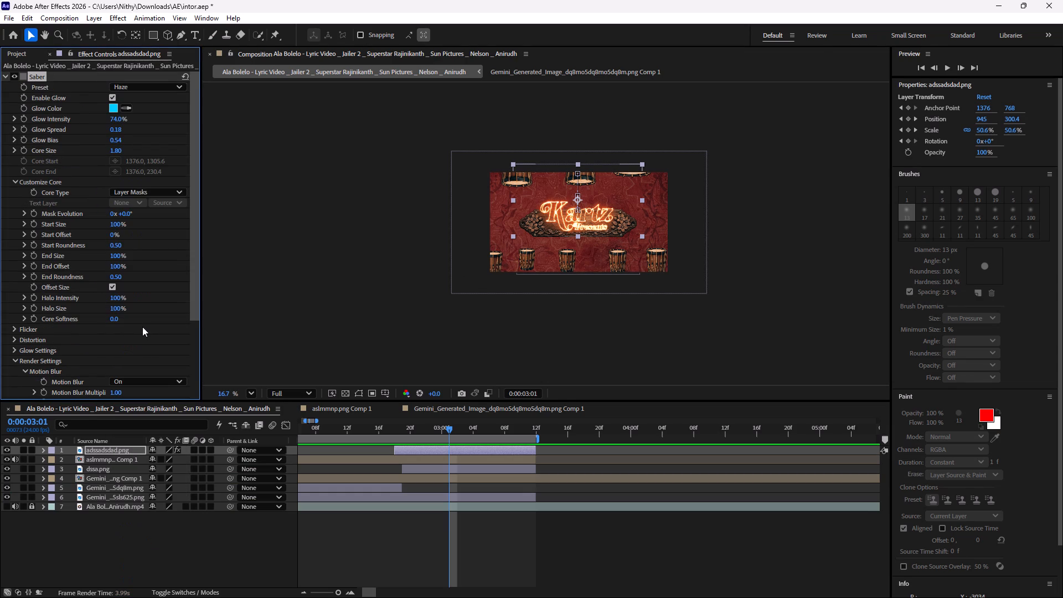
pyautogui.press('space')
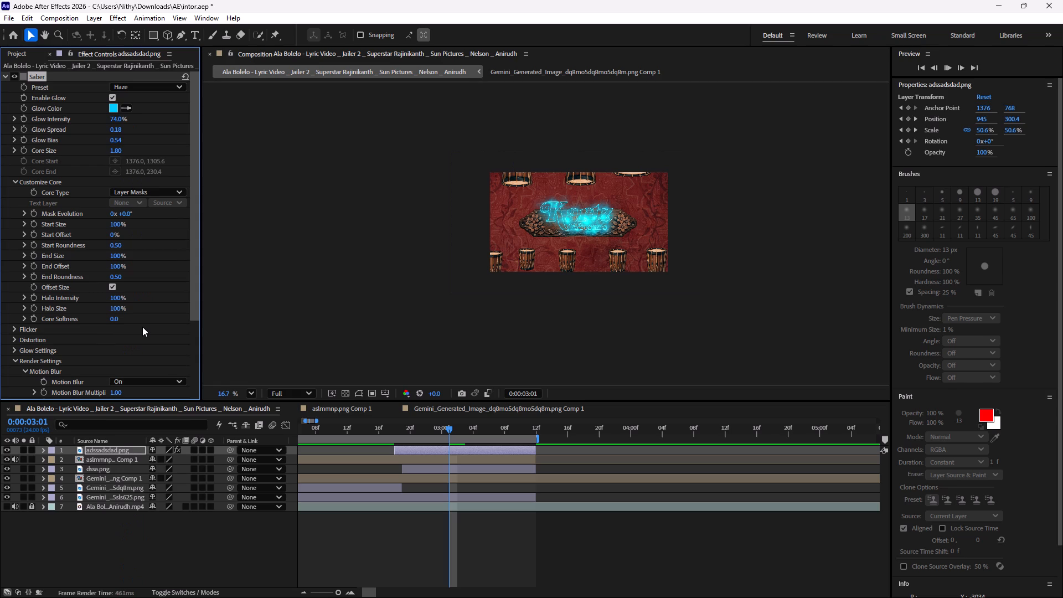
pyautogui.press('space')
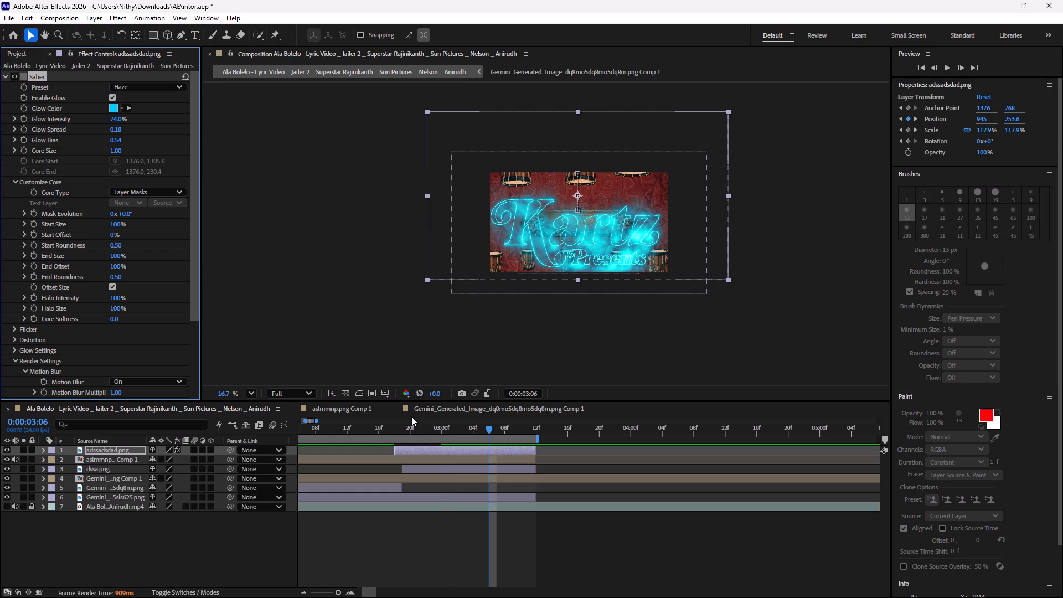
# Scrub the timeline between about 0:00:02:18 and 0:00:03:03 to examine the Haze glow on the Kartz Presents text.
pyautogui.click(393, 436)
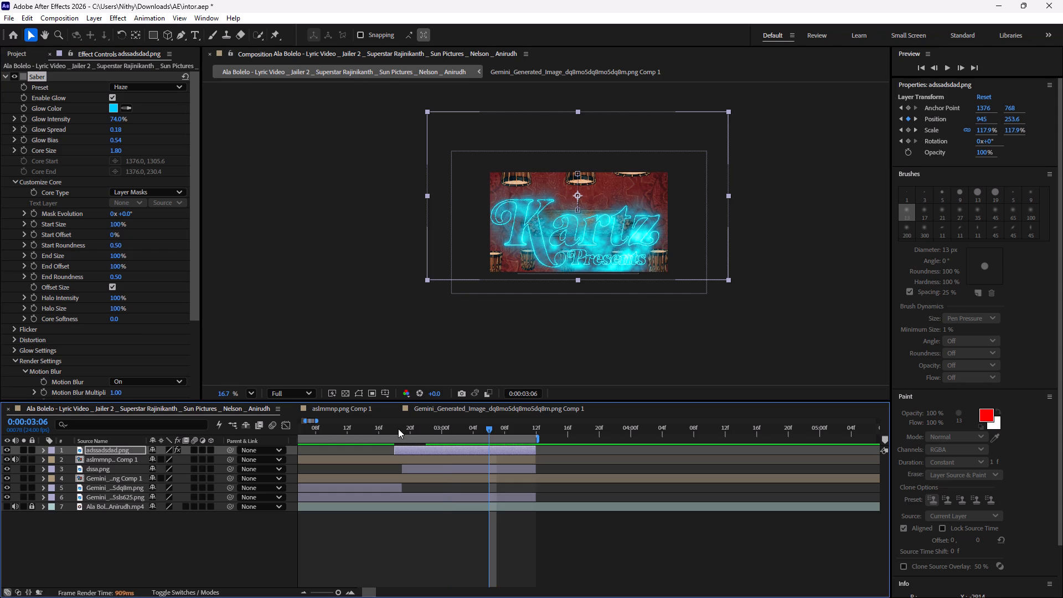
pyautogui.click(398, 429)
pyautogui.moveTo(398, 429); pyautogui.dragTo(405, 432)
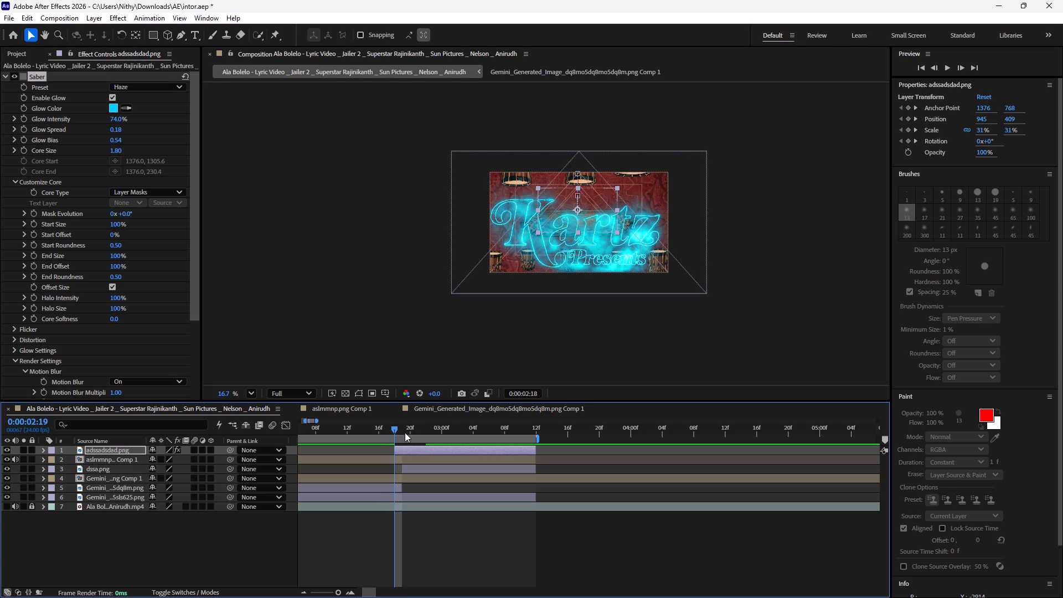
pyautogui.moveTo(405, 432); pyautogui.dragTo(452, 450)
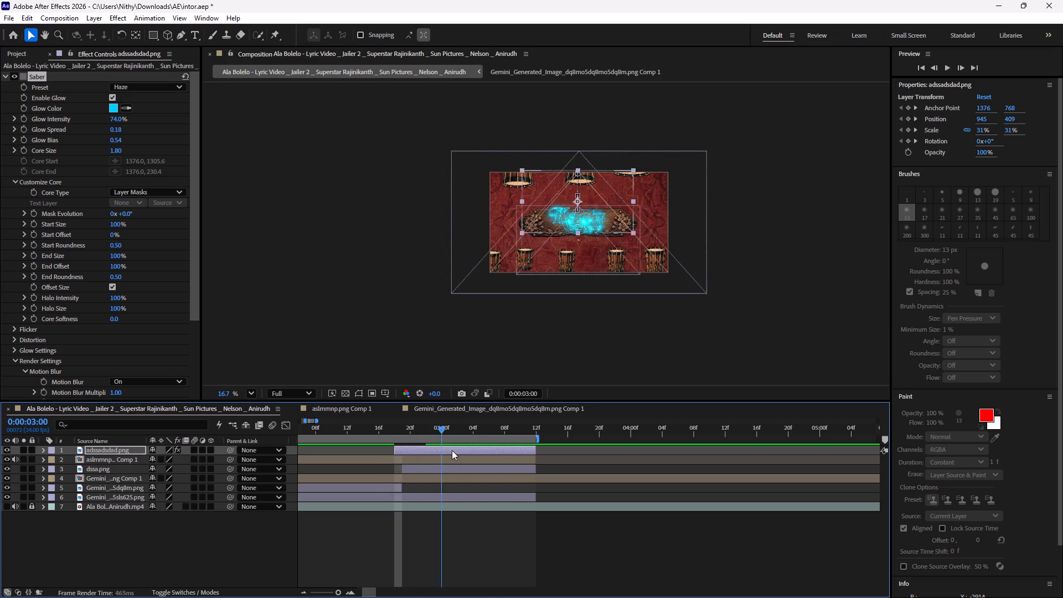
pyautogui.moveTo(452, 450); pyautogui.dragTo(424, 463)
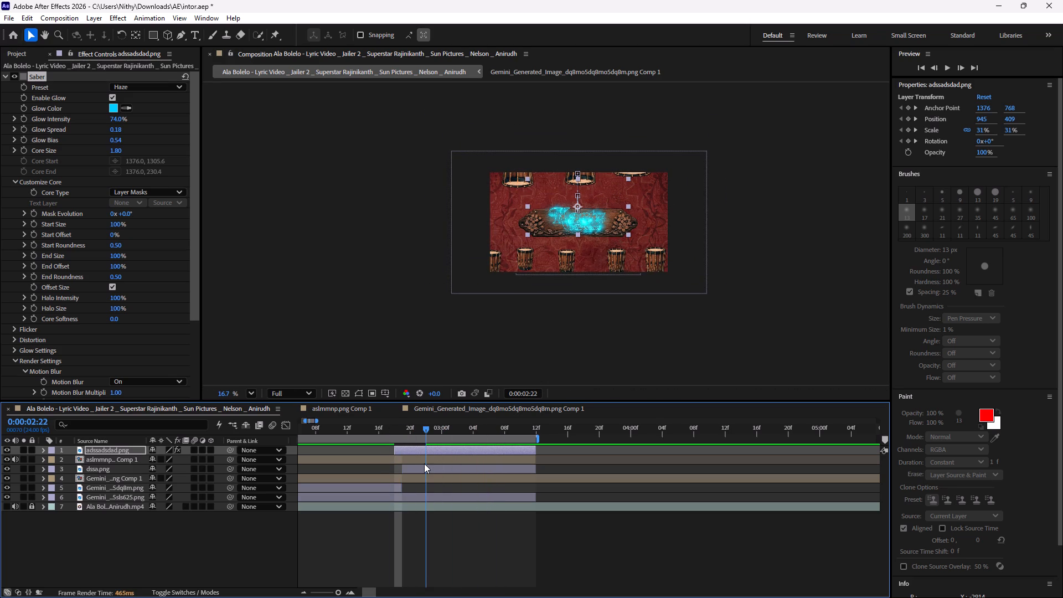
pyautogui.moveTo(424, 463); pyautogui.dragTo(465, 484)
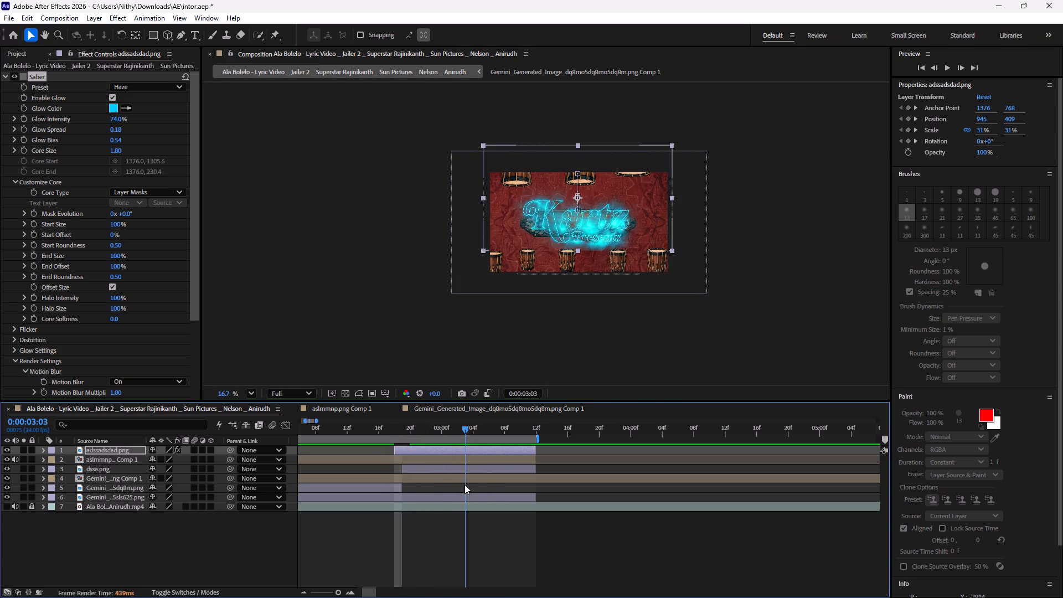
pyautogui.moveTo(465, 484); pyautogui.dragTo(442, 498)
pyautogui.click(508, 449)
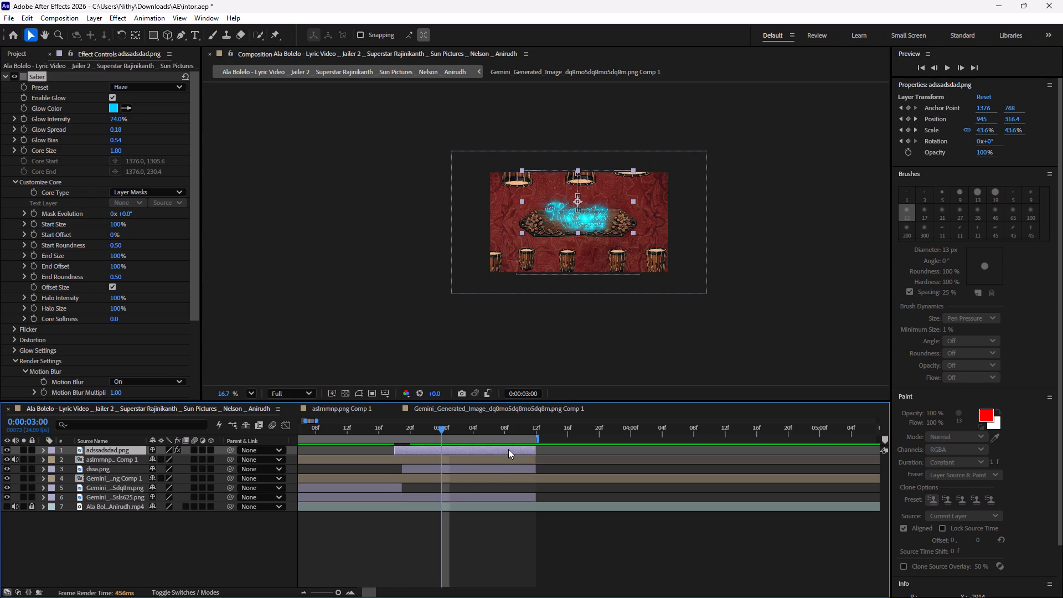
# Duplicate the adssadsdad.png layer, remove Saber from the lower copy, and preview the two layers together.
pyautogui.hotkey('ctrl', 'd')
pyautogui.click(490, 460)
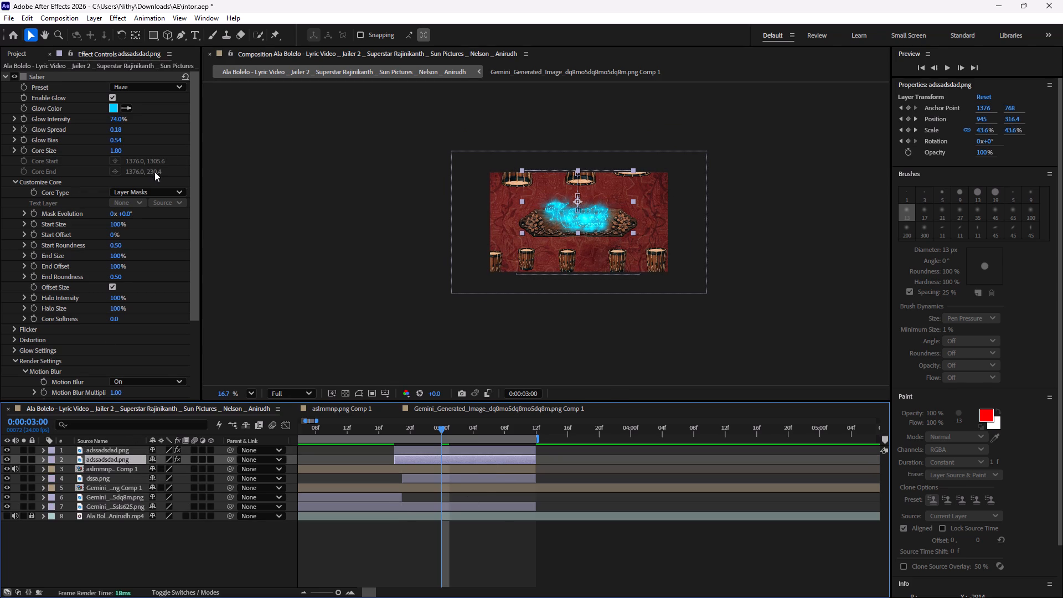
pyautogui.click(166, 151)
pyautogui.hotkey('ctrl', 'a')
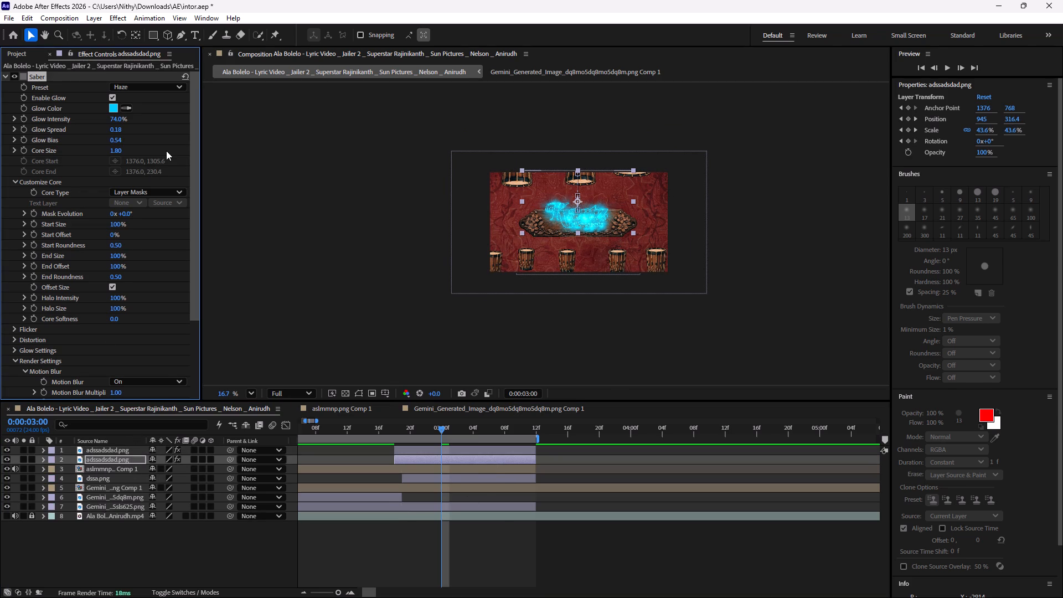
pyautogui.press('BackSpace')
pyautogui.press('space')
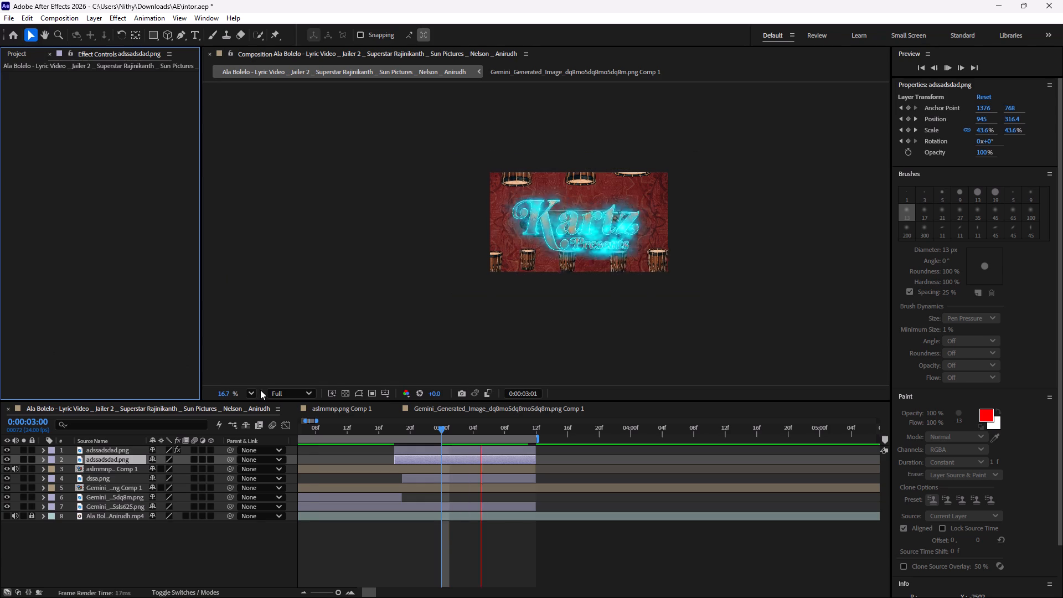
pyautogui.press('space')
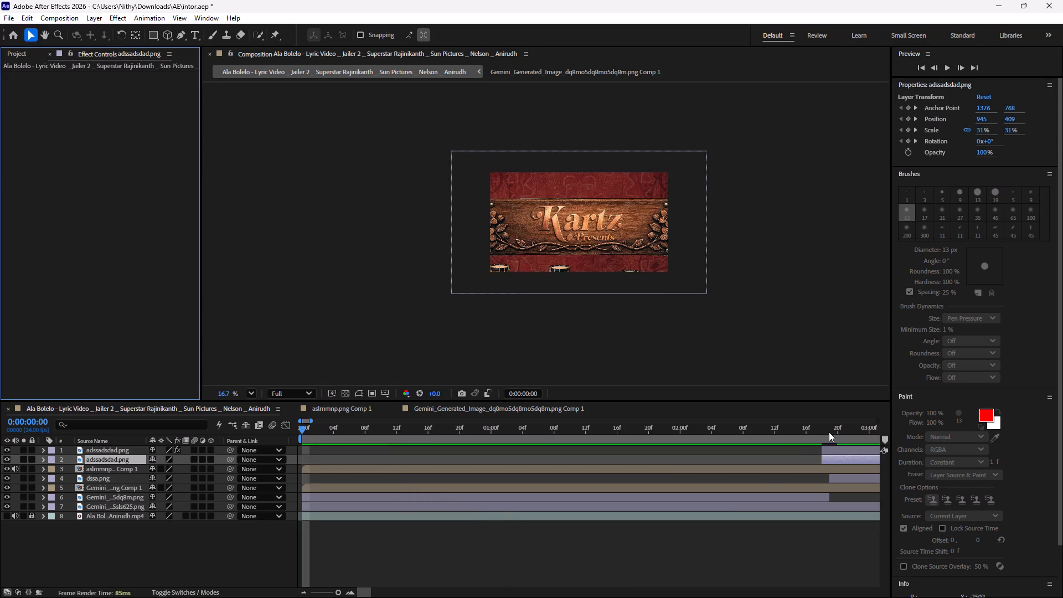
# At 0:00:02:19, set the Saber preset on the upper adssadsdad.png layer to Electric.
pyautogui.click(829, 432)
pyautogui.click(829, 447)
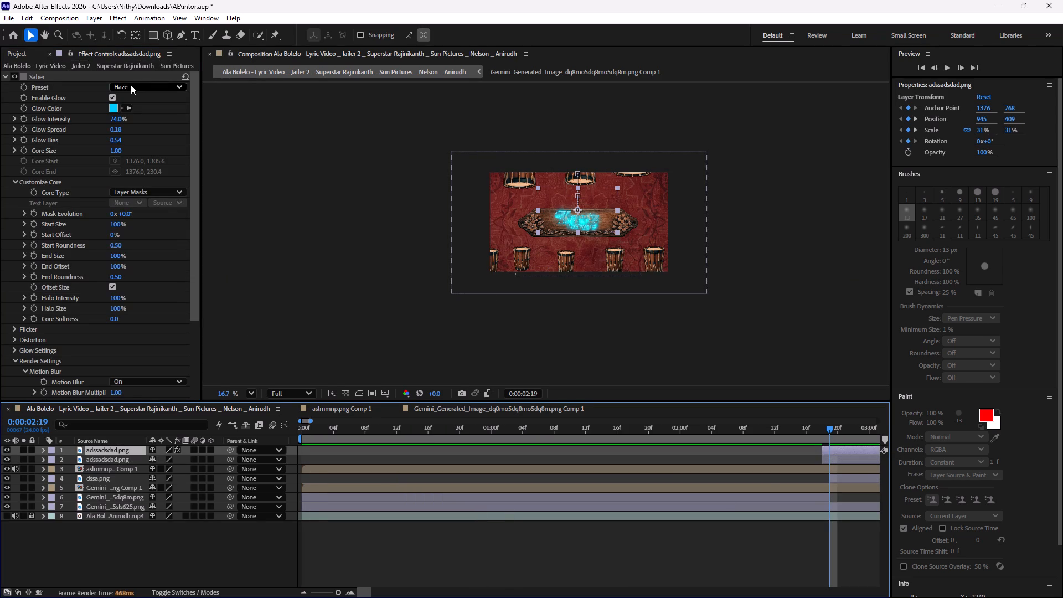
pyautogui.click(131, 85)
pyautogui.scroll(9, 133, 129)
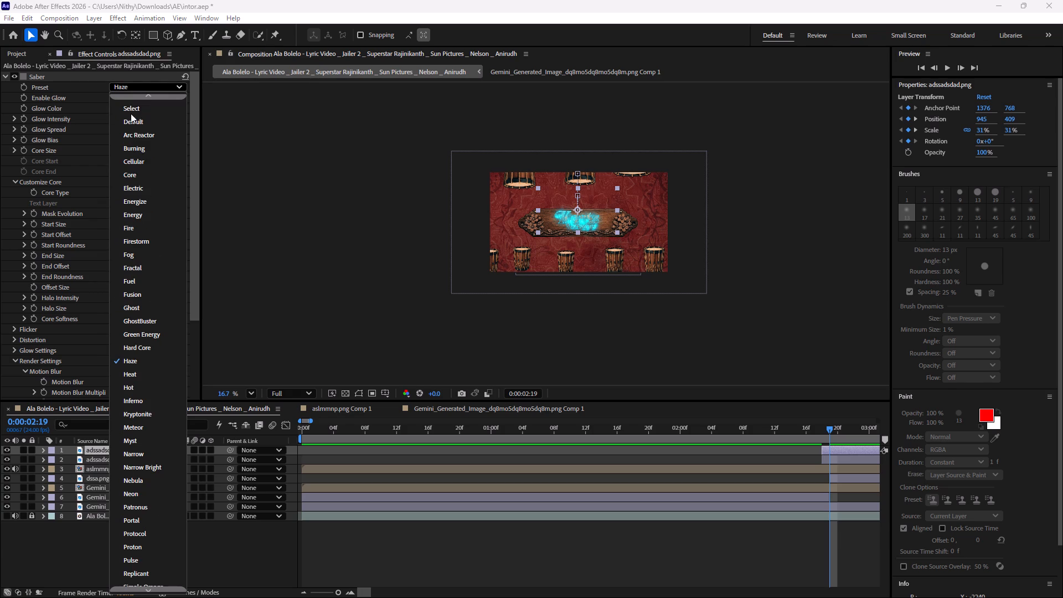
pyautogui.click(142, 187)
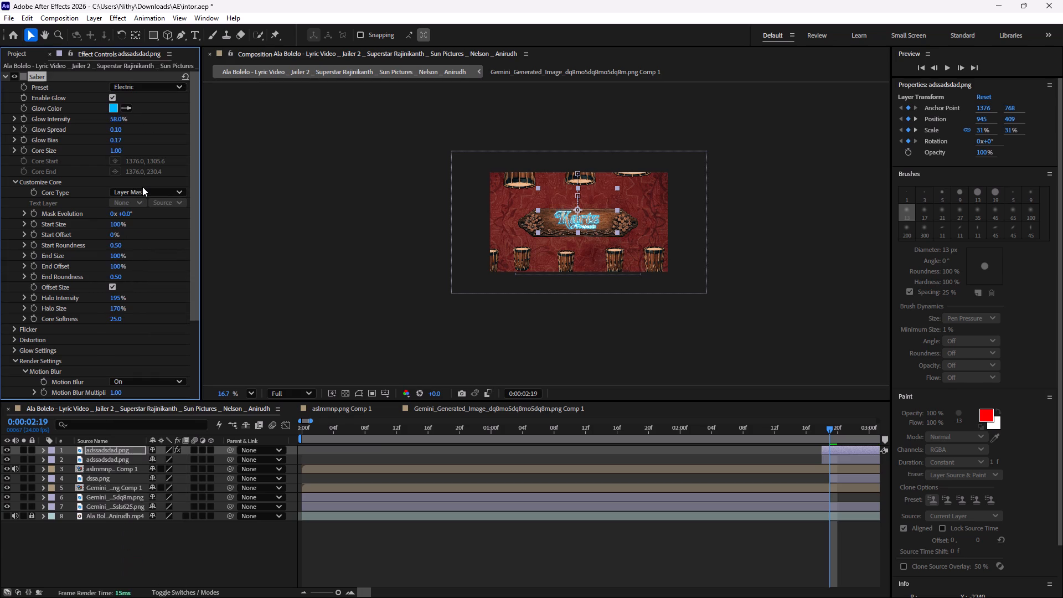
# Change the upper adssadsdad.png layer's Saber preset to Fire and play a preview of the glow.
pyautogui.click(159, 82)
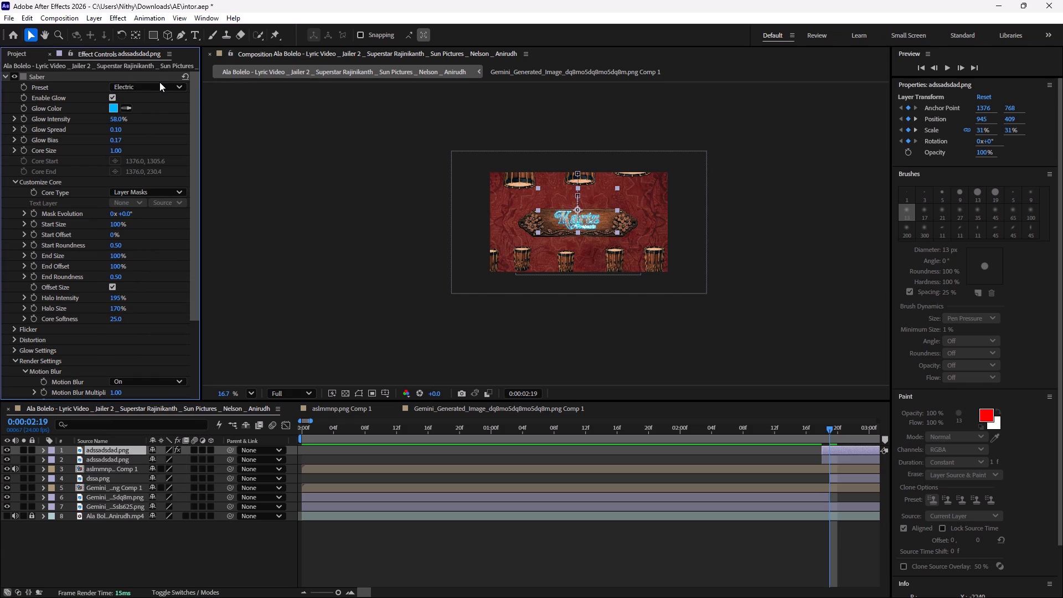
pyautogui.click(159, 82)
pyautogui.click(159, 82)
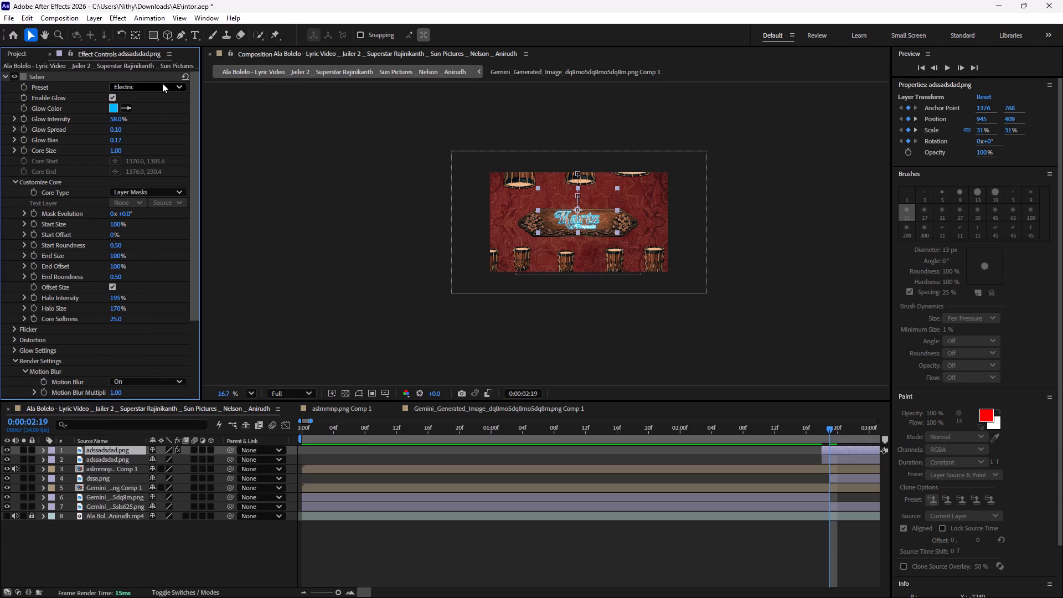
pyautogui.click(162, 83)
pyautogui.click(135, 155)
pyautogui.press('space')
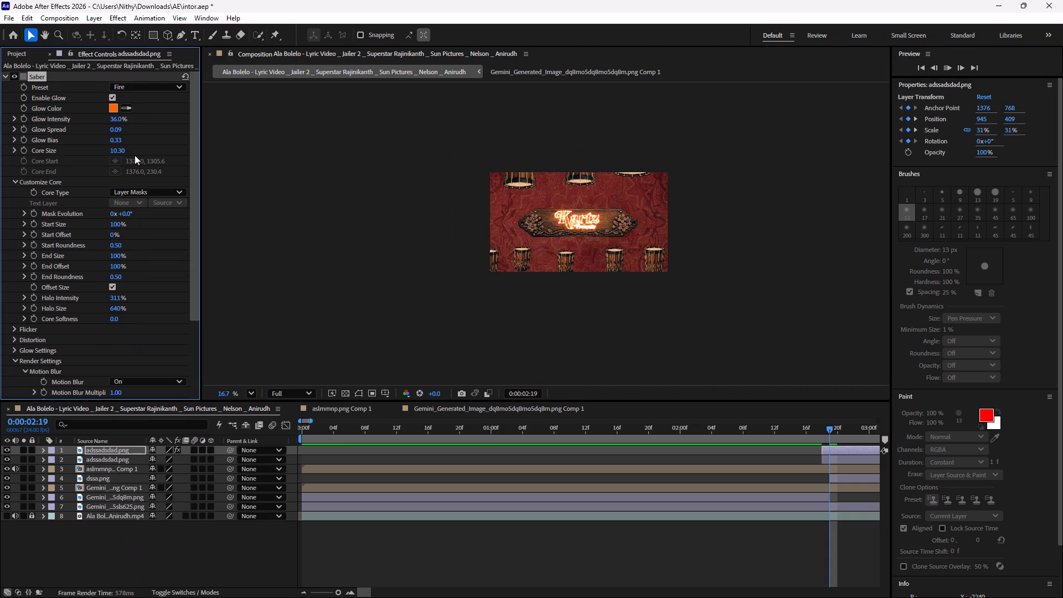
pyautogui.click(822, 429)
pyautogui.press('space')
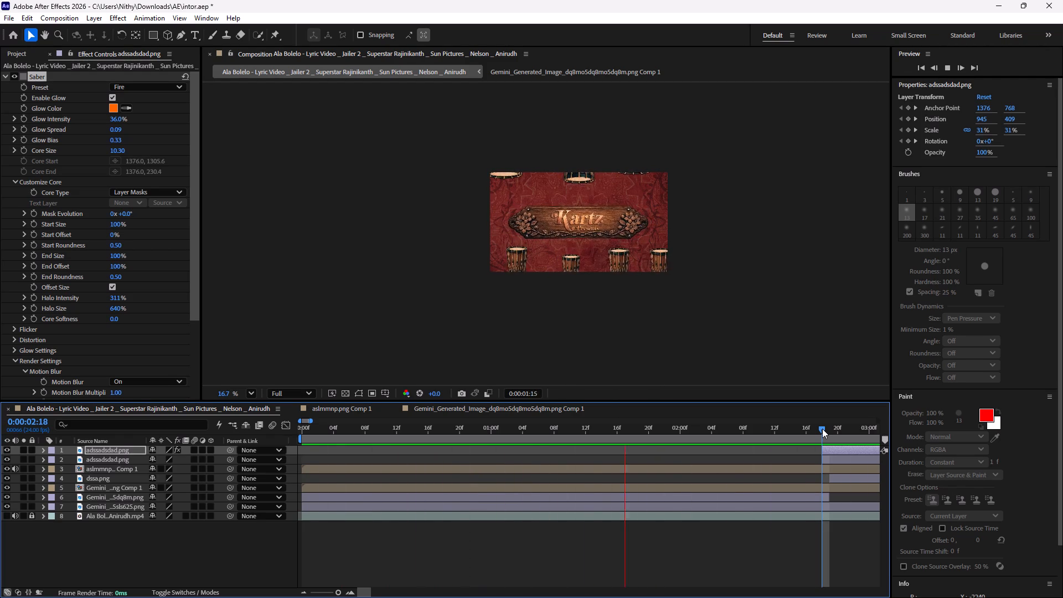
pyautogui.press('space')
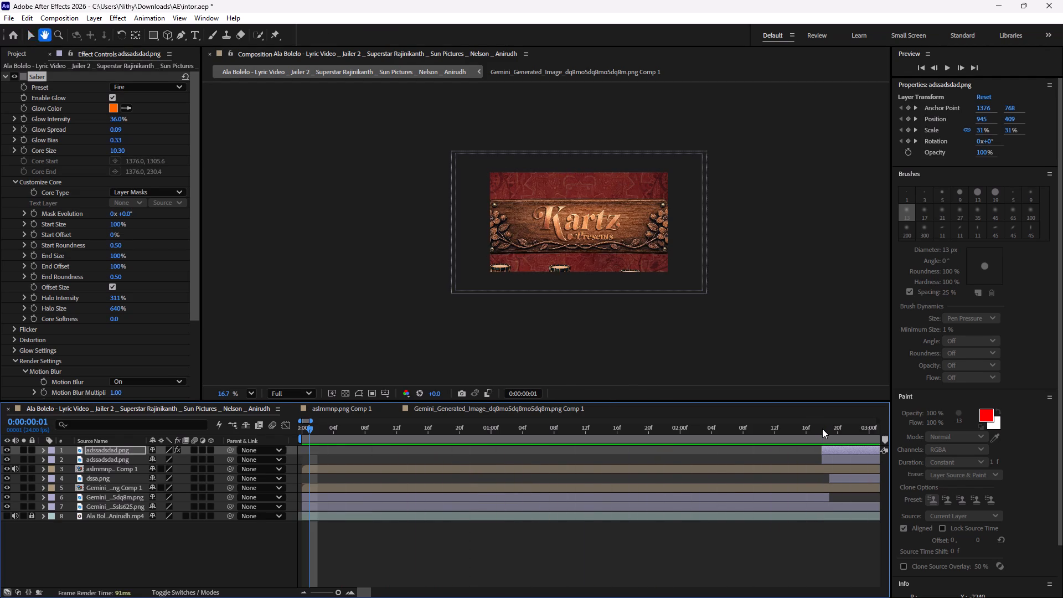
# Cut the Saber effect from the upper adssadsdad.png layer.
pyautogui.click(846, 447)
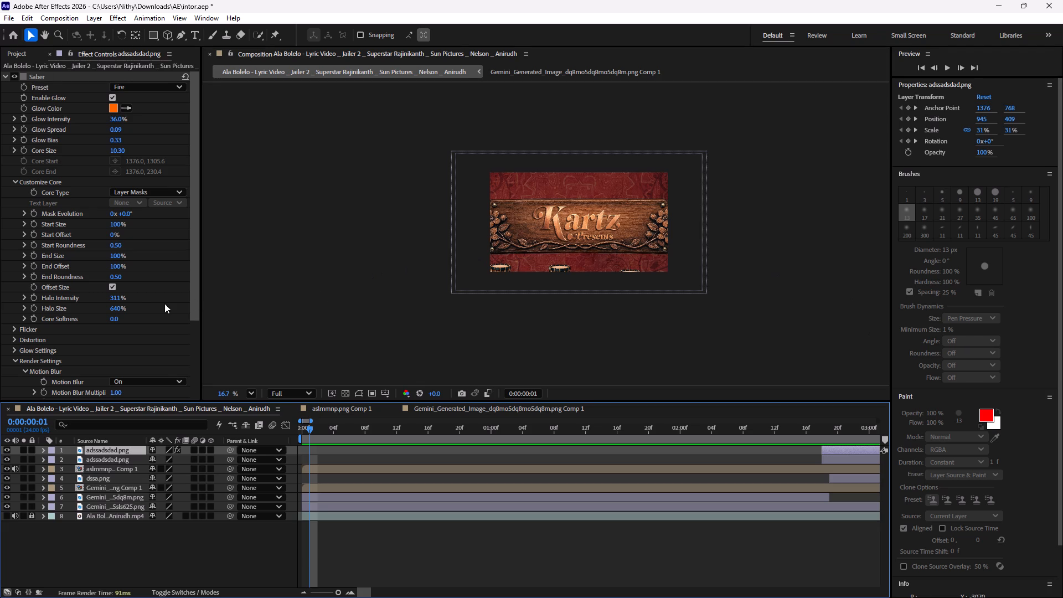
pyautogui.click(79, 72)
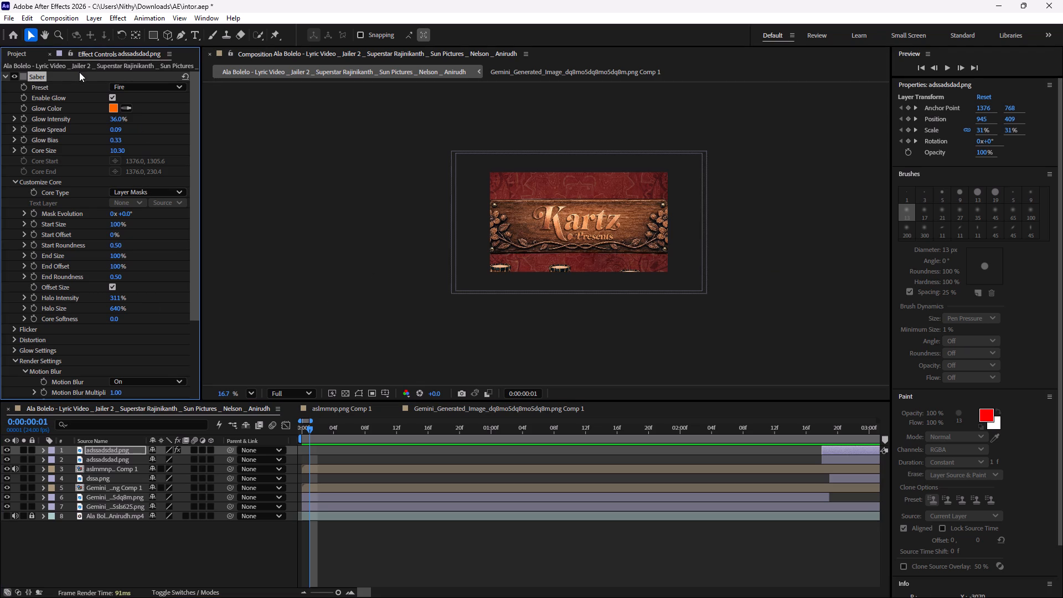
pyautogui.hotkey('ctrl', 'a')
pyautogui.hotkey('ctrl', 'x')
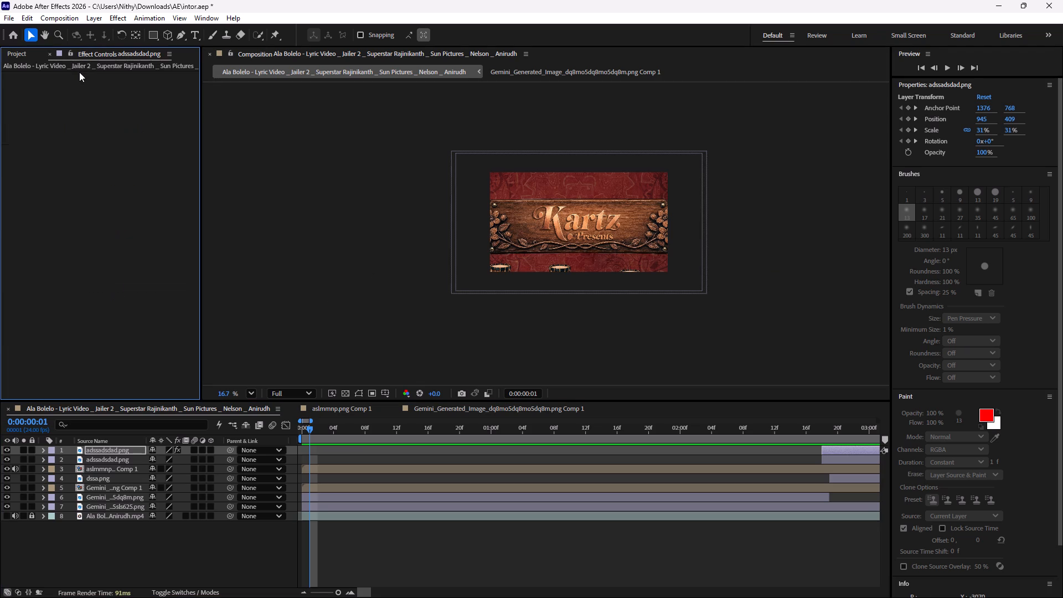
# Check the composition around 0:00:02:13 and delete the upper duplicate of the adssadsdad.png layer.
pyautogui.click(682, 424)
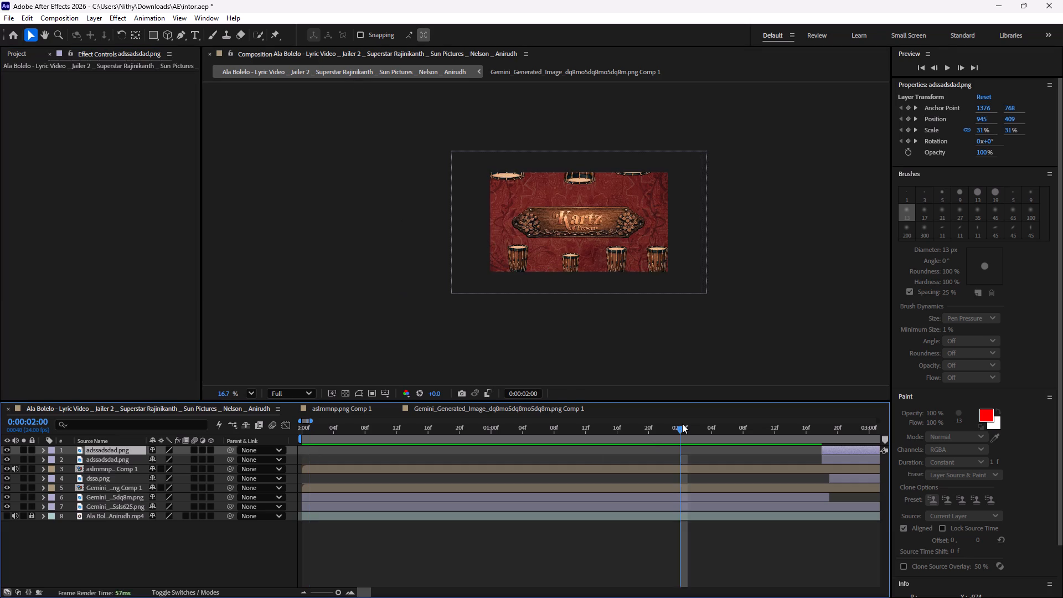
pyautogui.moveTo(685, 426); pyautogui.dragTo(783, 429)
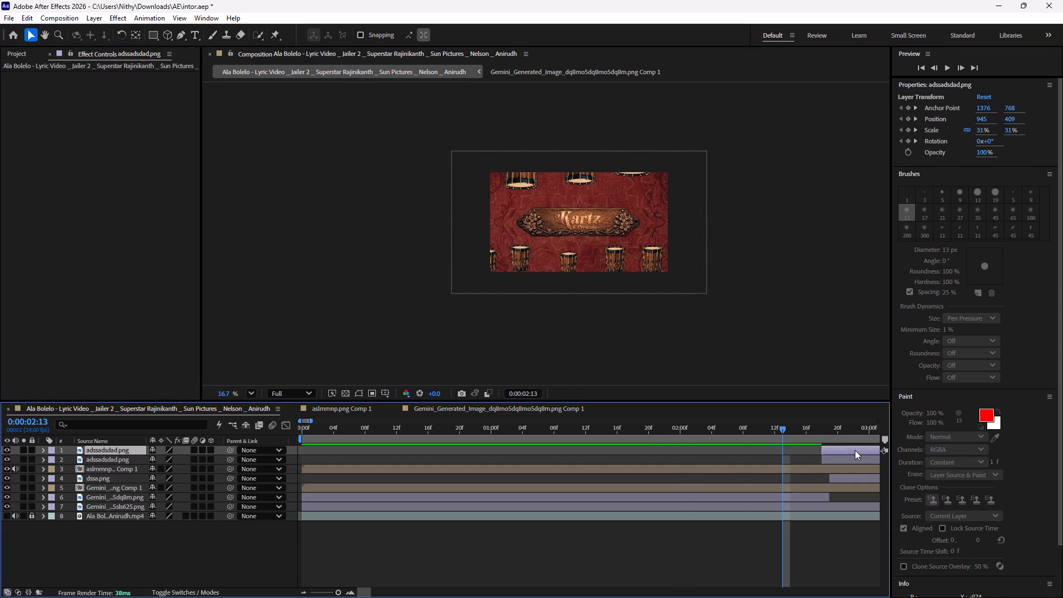
pyautogui.press('BackSpace')
# Scrub the timeline between about 0:00:00:08 and 0:00:05:05 to examine the intro without the glow, stopping at 0:00:00:20.
pyautogui.moveTo(841, 433); pyautogui.dragTo(872, 426)
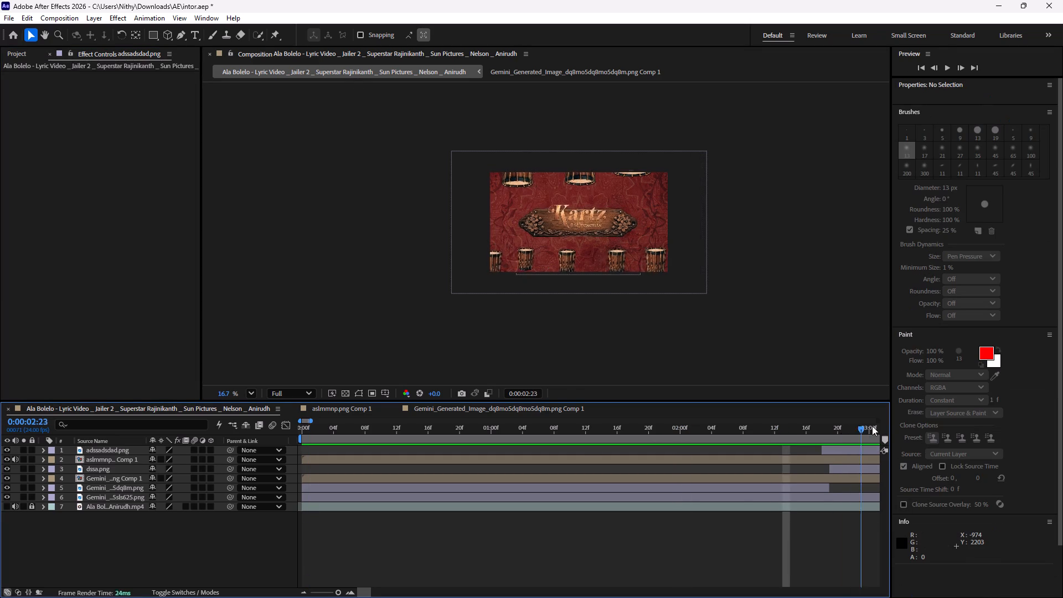
pyautogui.moveTo(872, 426); pyautogui.dragTo(915, 413)
pyautogui.moveTo(549, 422); pyautogui.dragTo(493, 445)
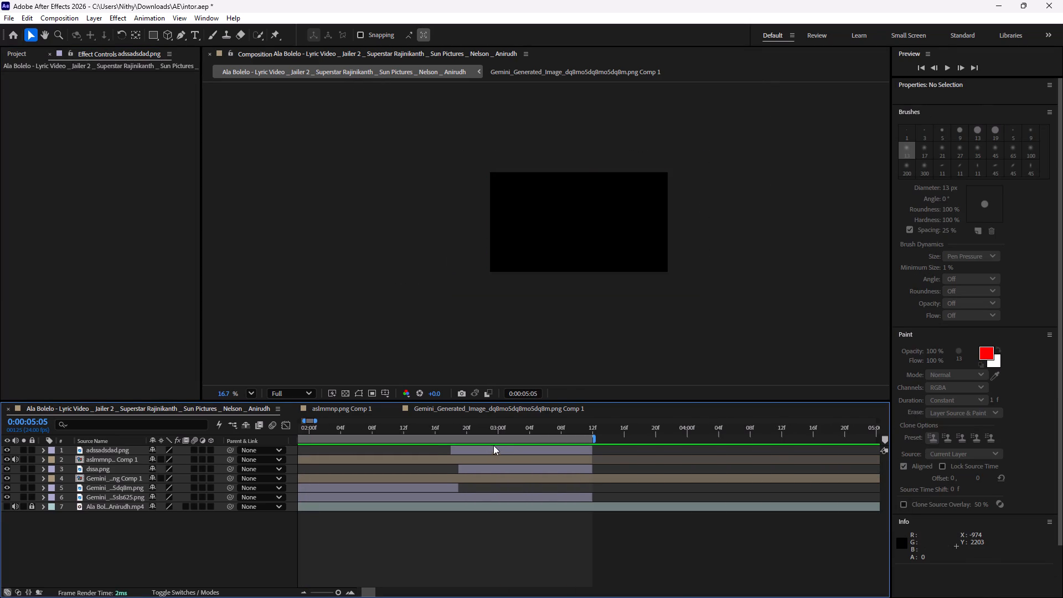
pyautogui.moveTo(493, 445); pyautogui.dragTo(487, 448)
pyautogui.moveTo(510, 431); pyautogui.dragTo(293, 451)
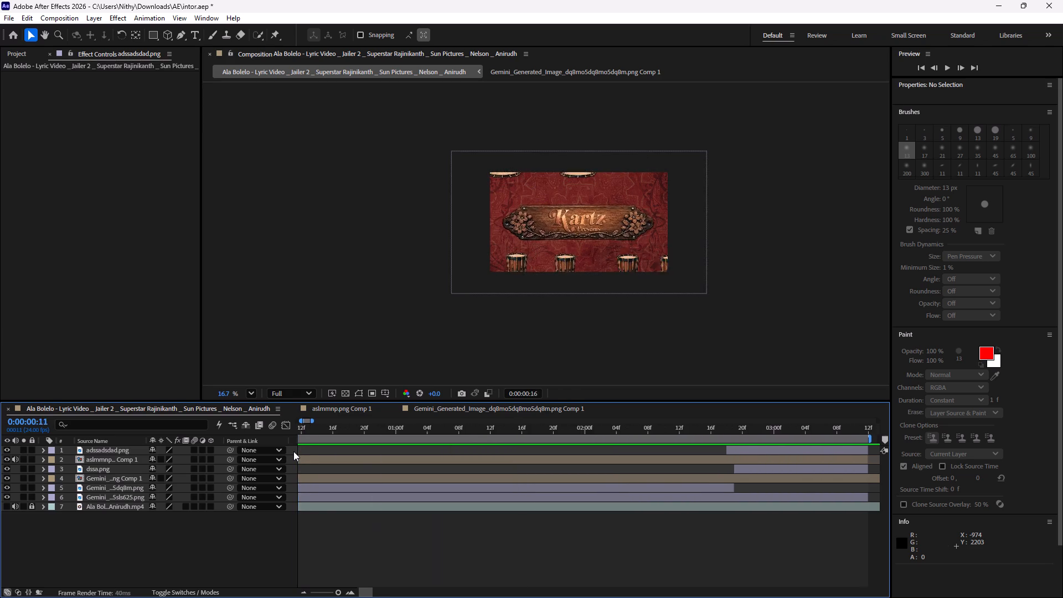
pyautogui.moveTo(293, 451); pyautogui.dragTo(718, 465)
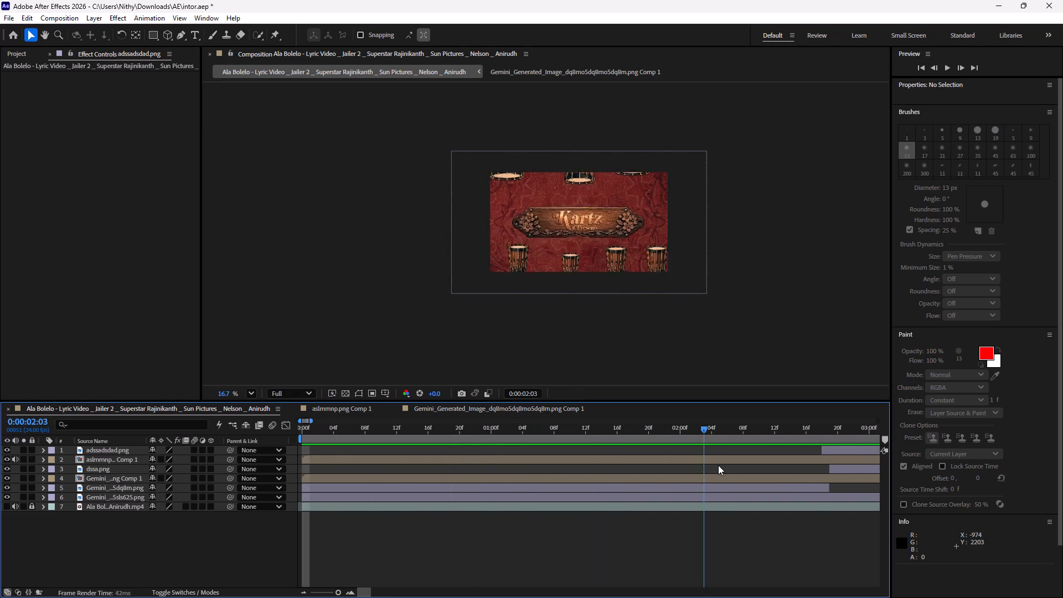
pyautogui.moveTo(718, 465); pyautogui.dragTo(524, 476)
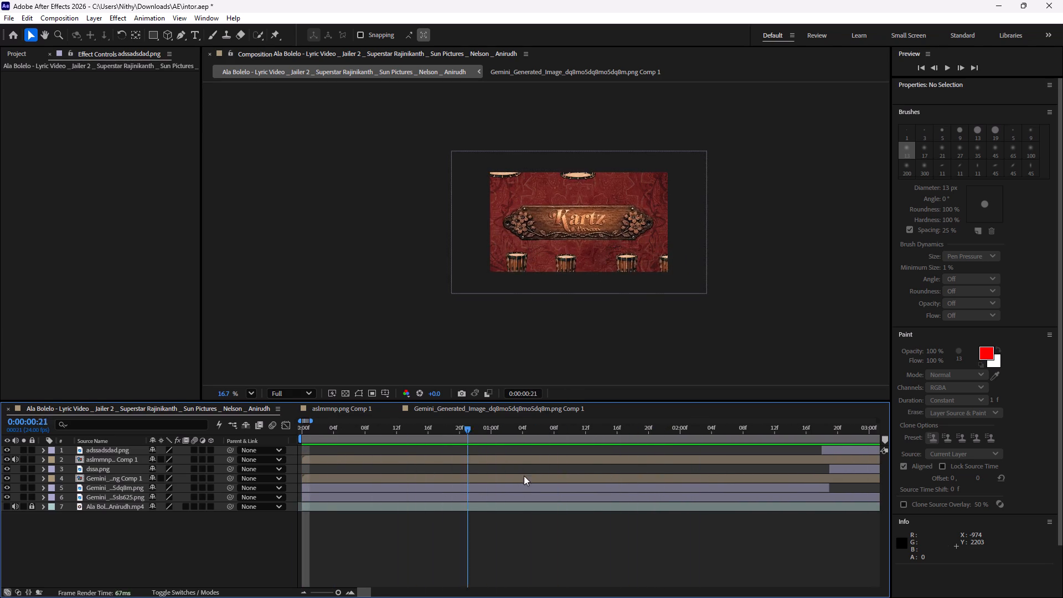
pyautogui.moveTo(524, 476); pyautogui.dragTo(365, 494)
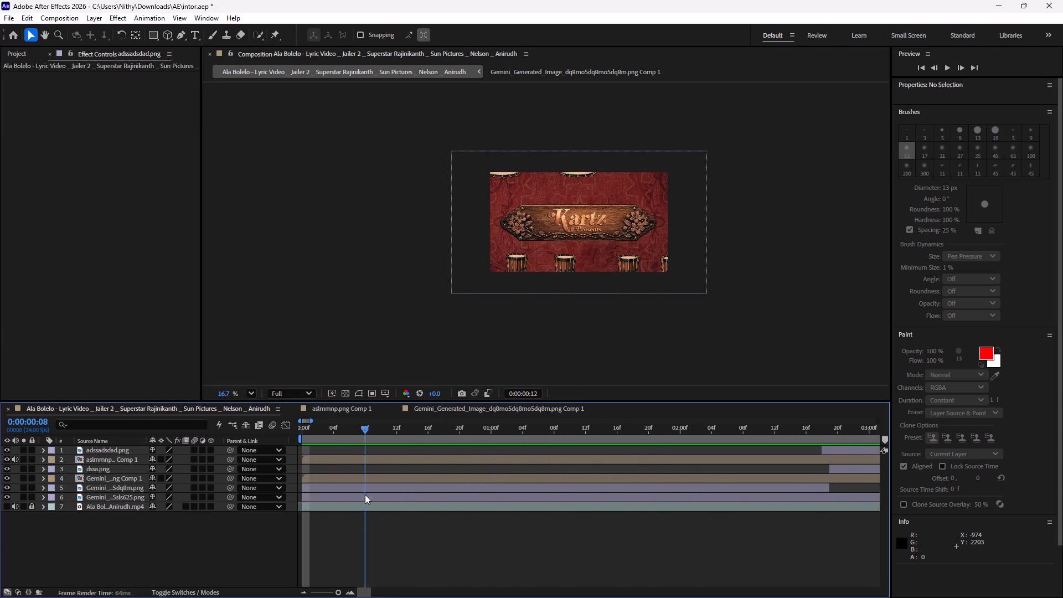
pyautogui.moveTo(365, 494); pyautogui.dragTo(456, 507)
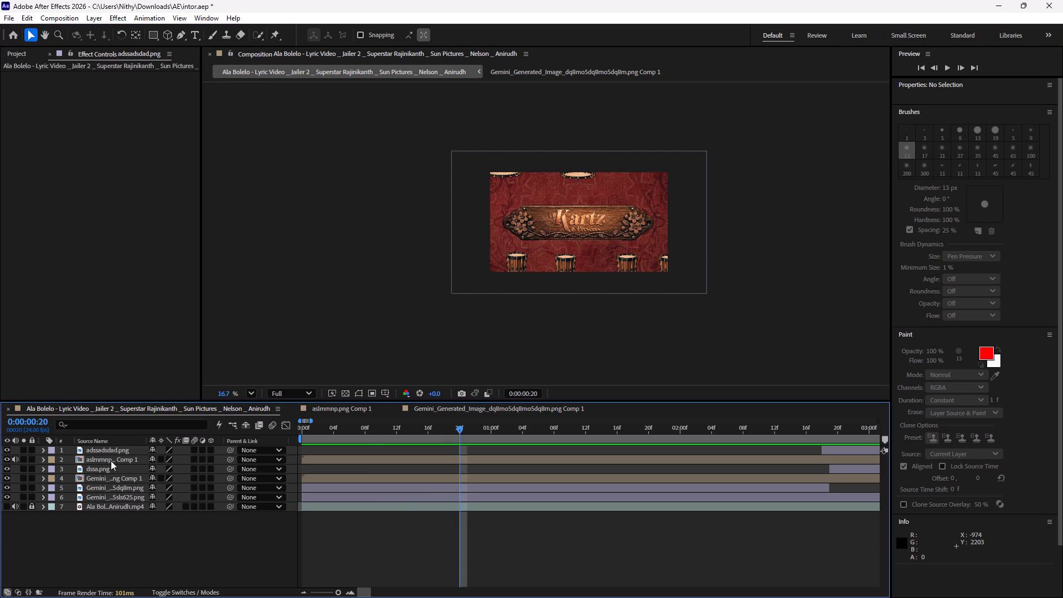
pyautogui.click(8, 475)
pyautogui.click(8, 475)
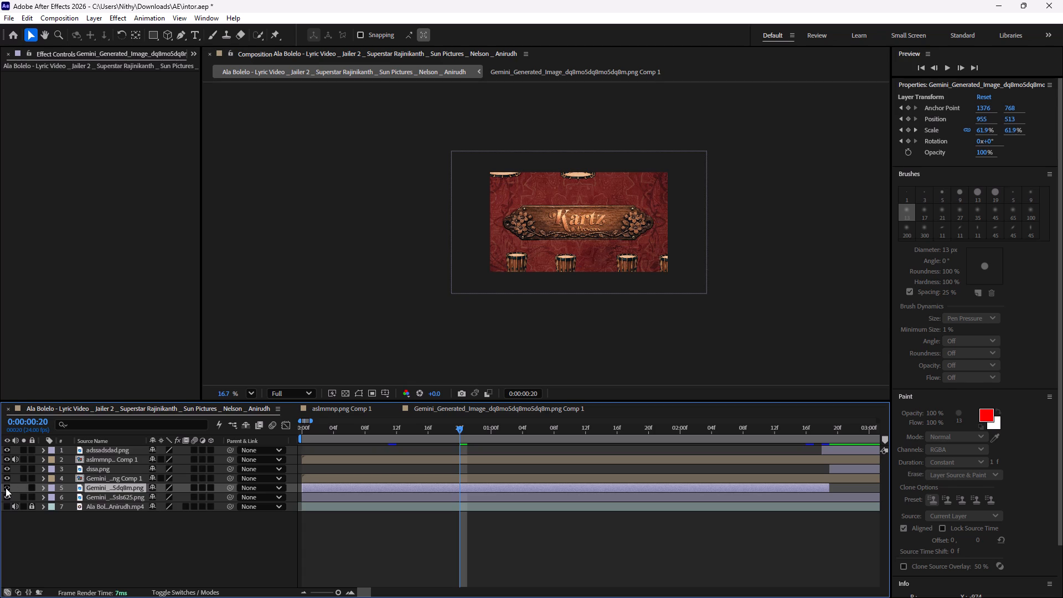
pyautogui.click(7, 478)
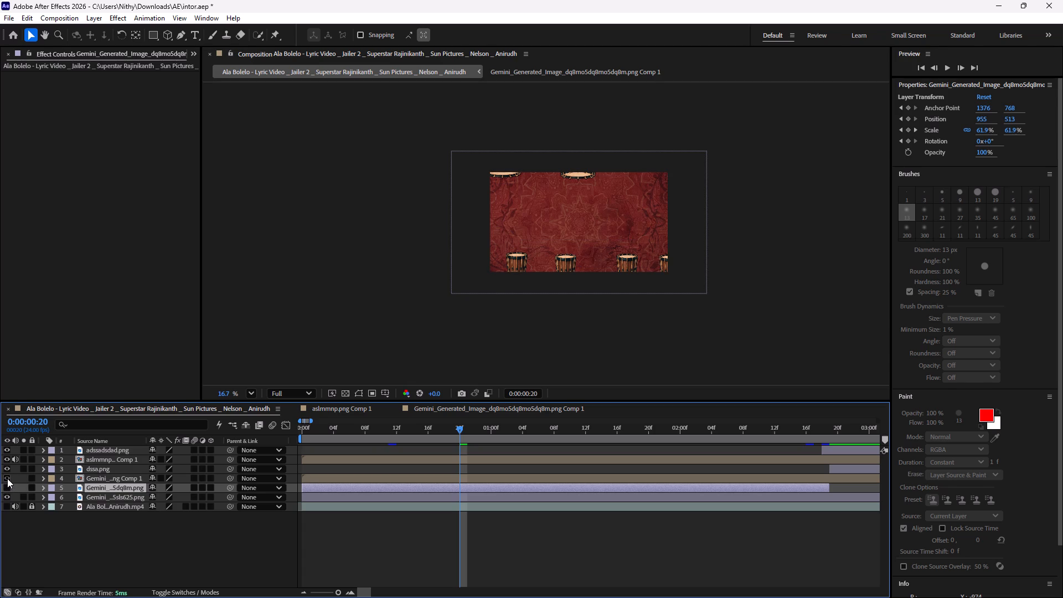
pyautogui.click(7, 478)
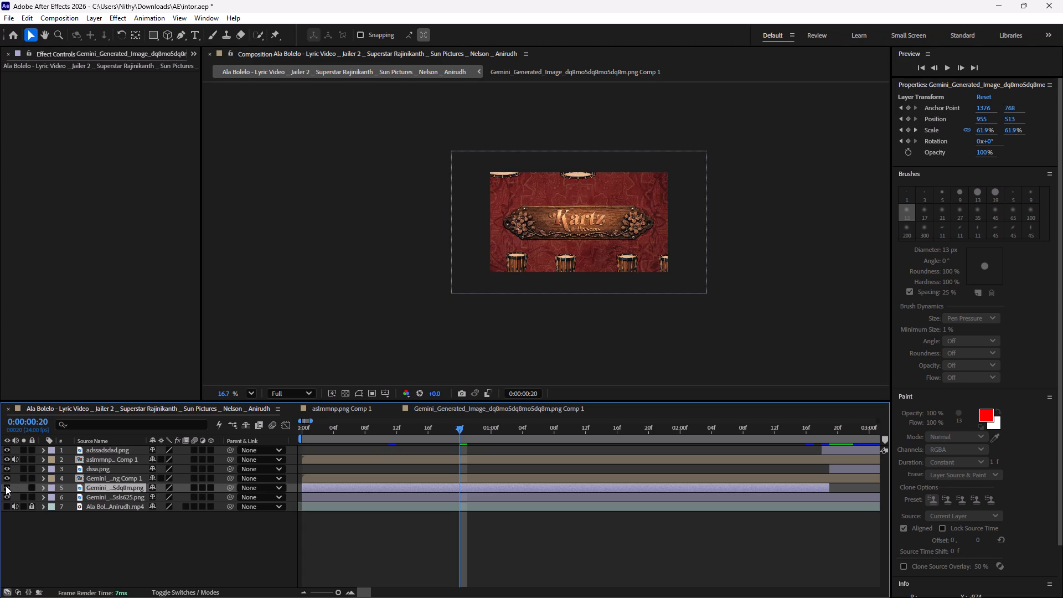
pyautogui.click(6, 486)
pyautogui.click(5, 478)
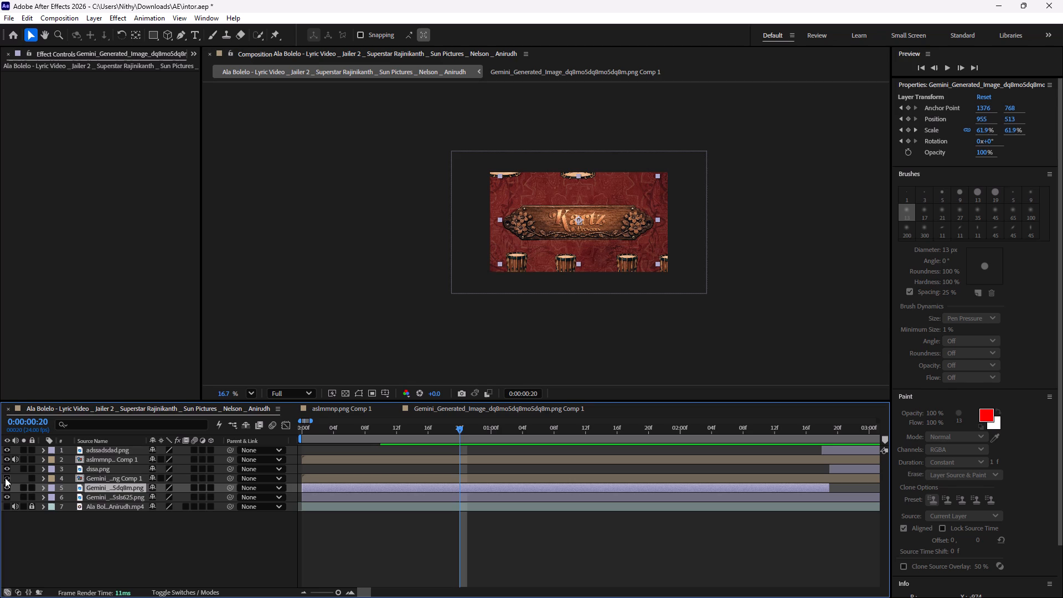
pyautogui.click(5, 478)
pyautogui.click(7, 488)
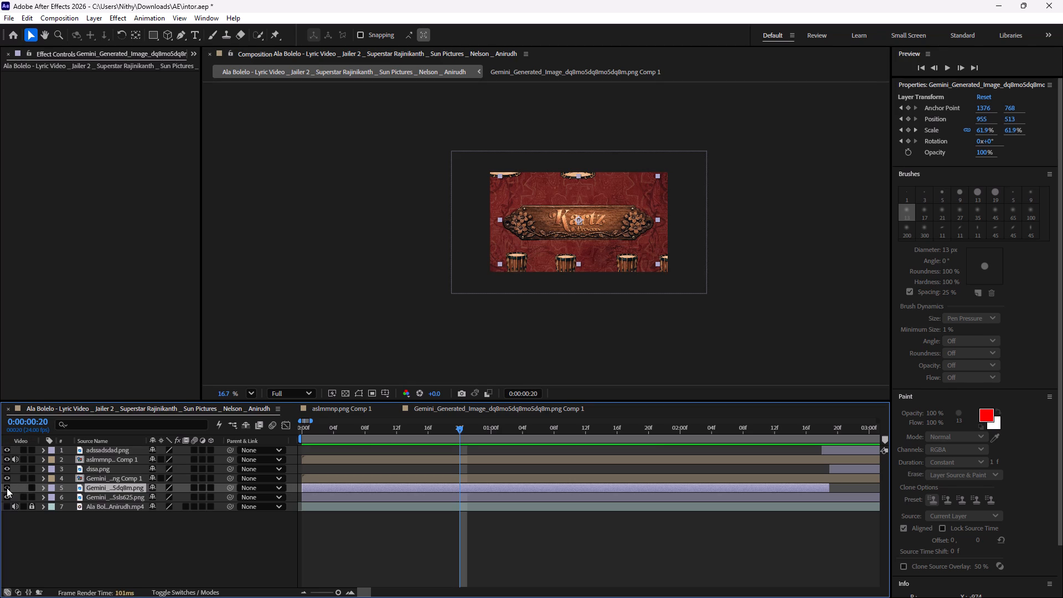
pyautogui.click(8, 479)
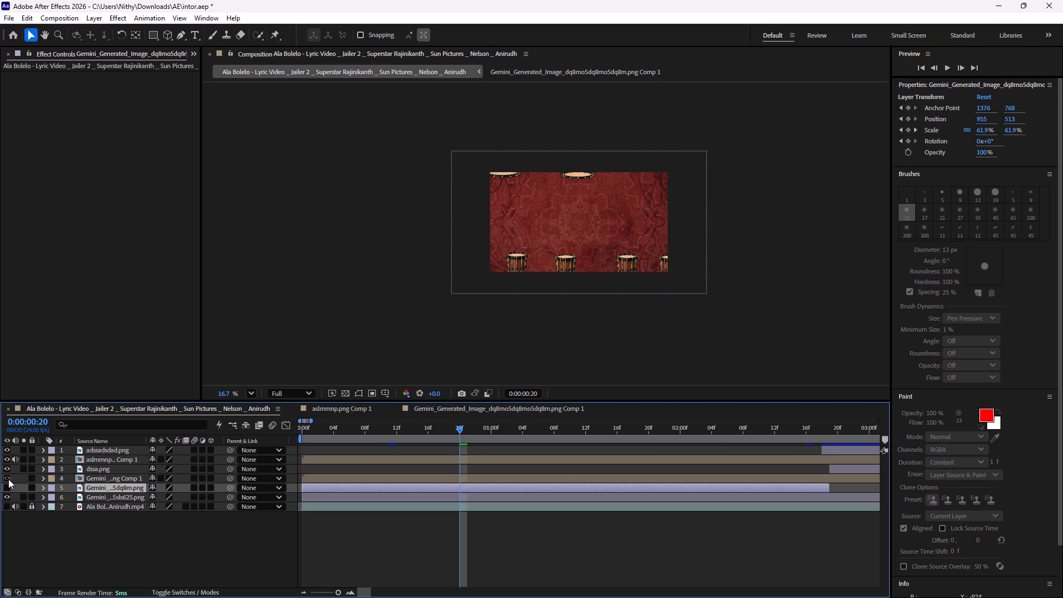
pyautogui.click(8, 479)
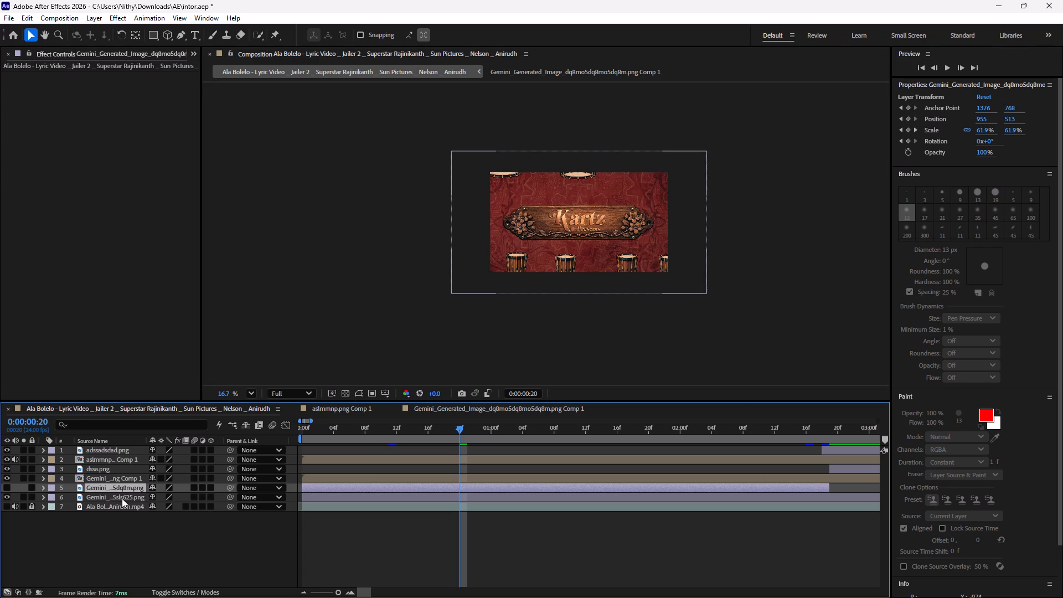
pyautogui.click(8, 472)
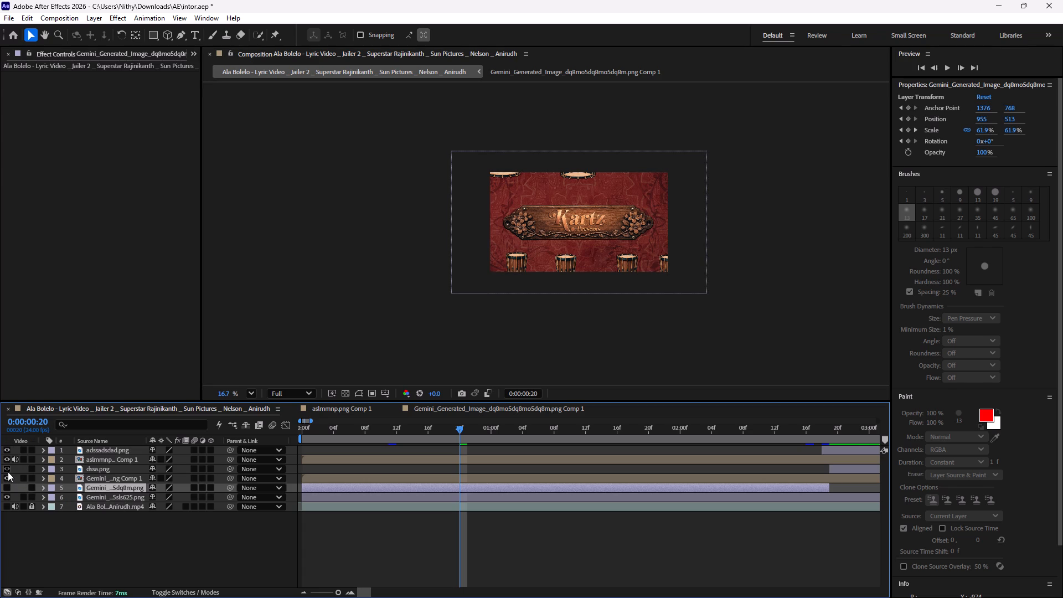
pyautogui.click(8, 472)
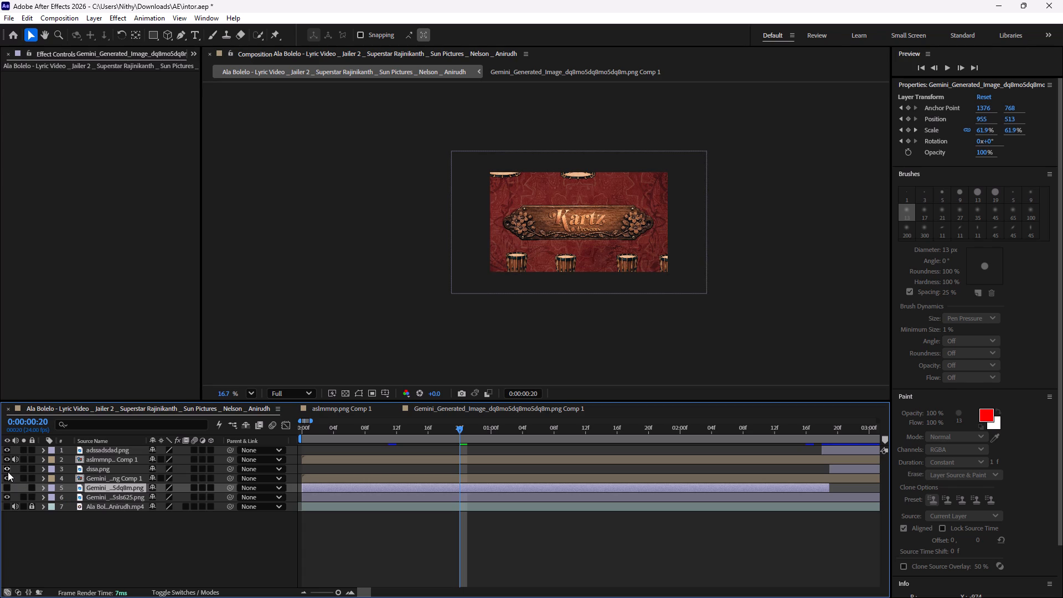
pyautogui.click(8, 476)
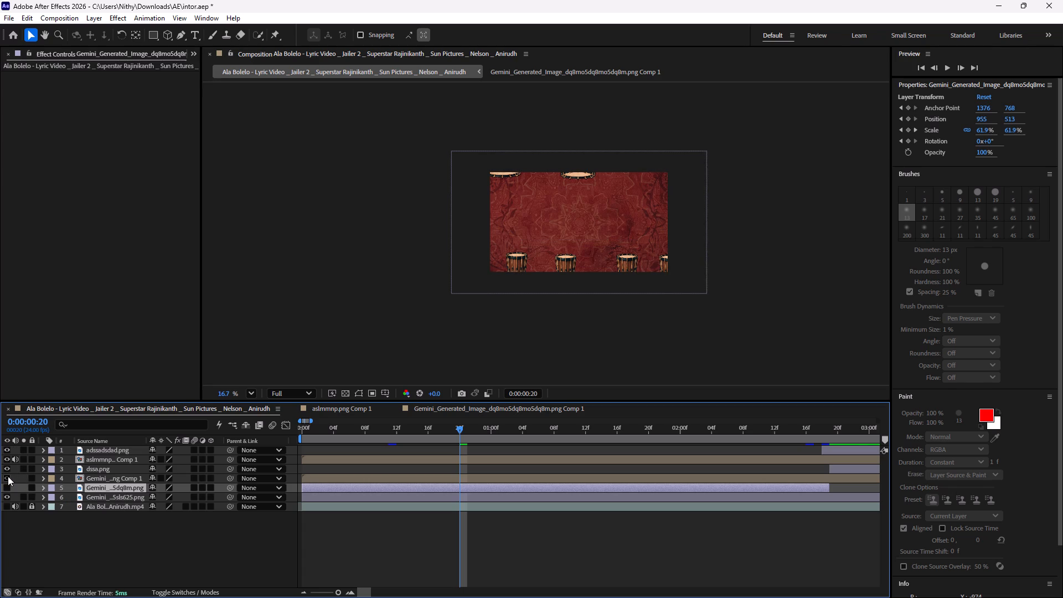
pyautogui.click(8, 476)
pyautogui.click(8, 476)
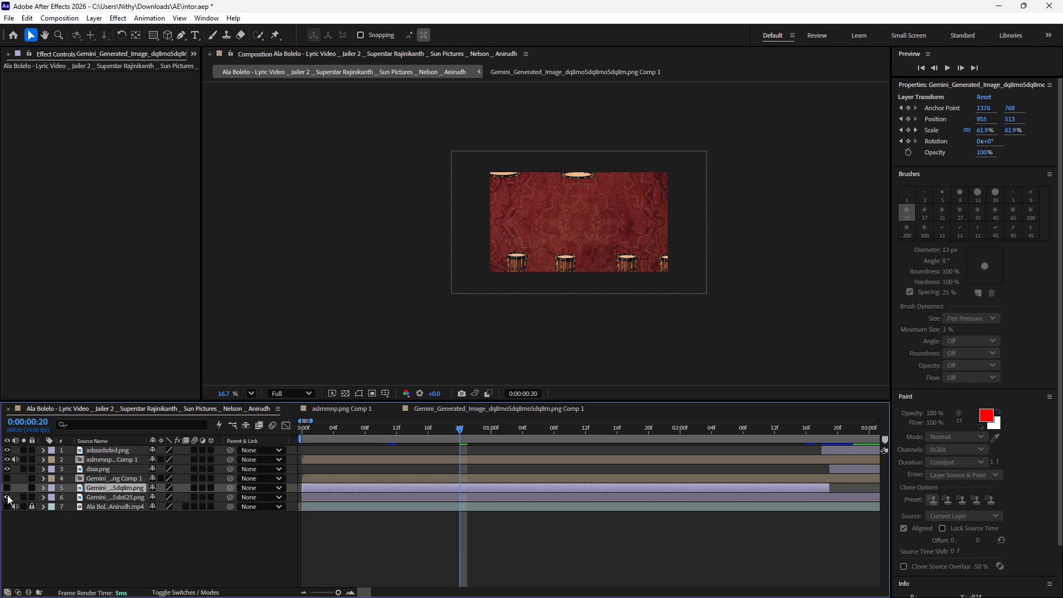
pyautogui.click(7, 489)
pyautogui.click(7, 489)
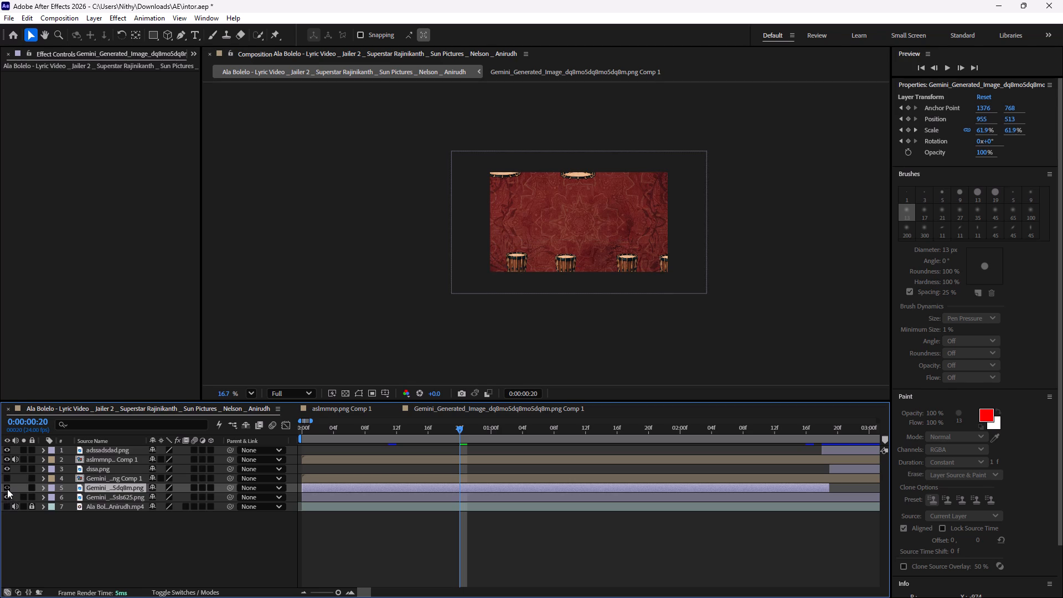
pyautogui.tripleClick(7, 489)
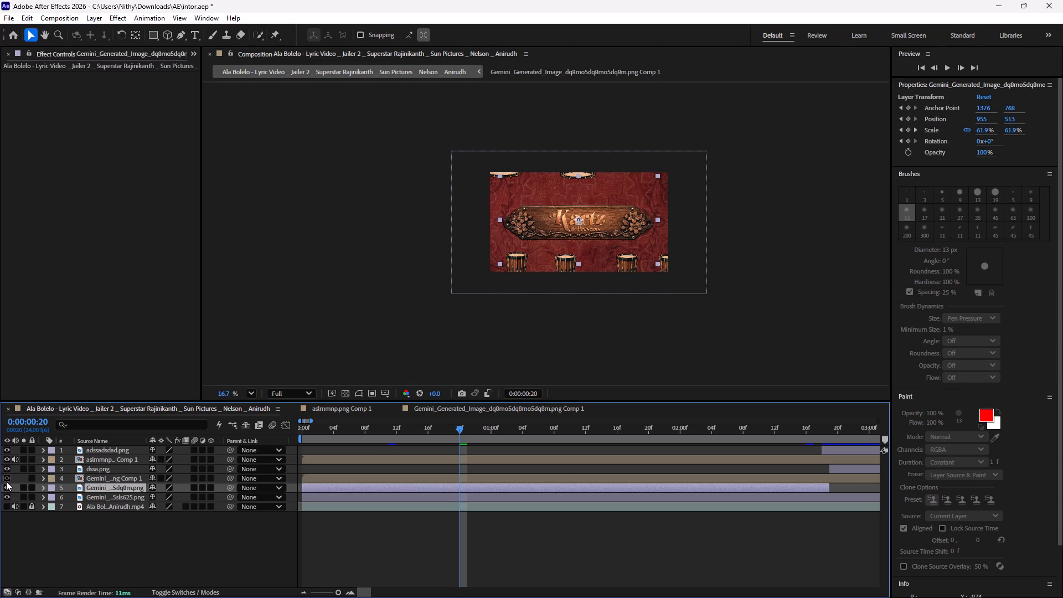
pyautogui.click(6, 481)
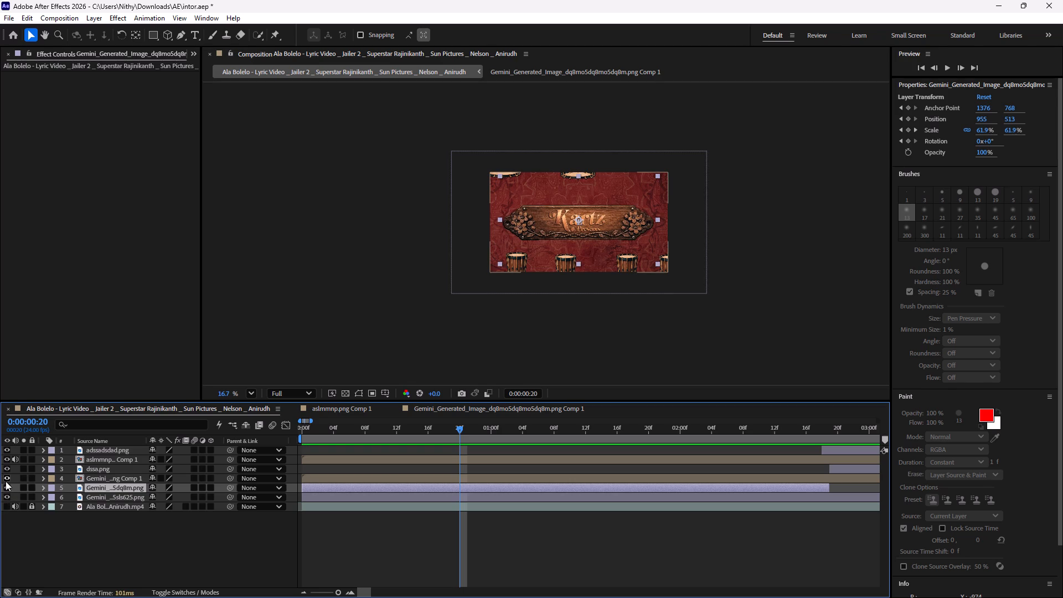
# Play a preview from 0:00:00:20 to about 0:00:02:22.
pyautogui.press('space')
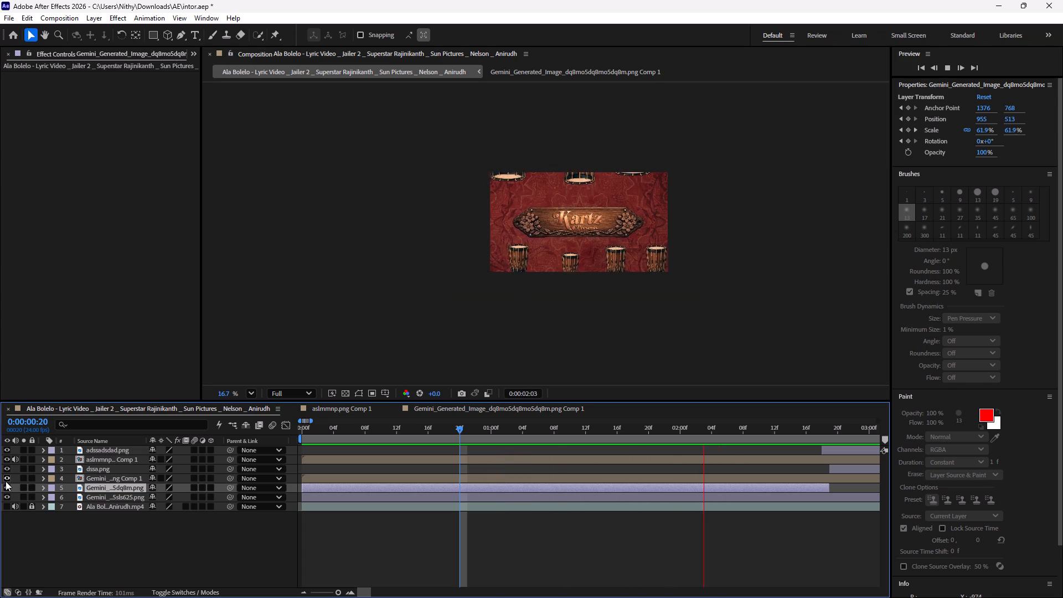
pyautogui.press('space')
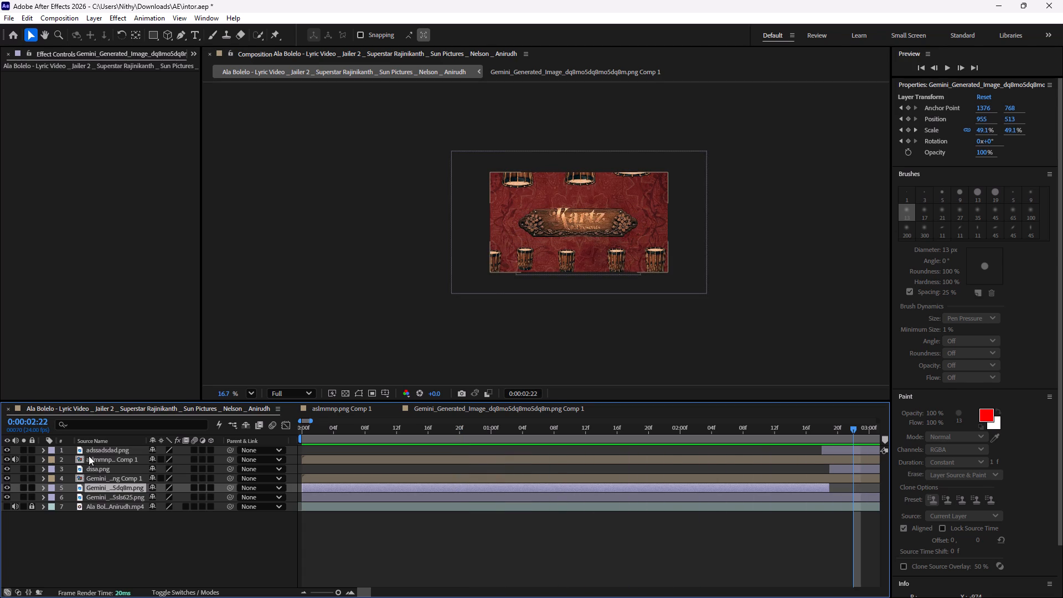
# Open the Gemini_Generated_Image png Comp 1 precomp and scrub between 0:00:00:00 and about 0:00:02:05 to examine the board's scaling.
pyautogui.click(344, 474)
pyautogui.press('Return')
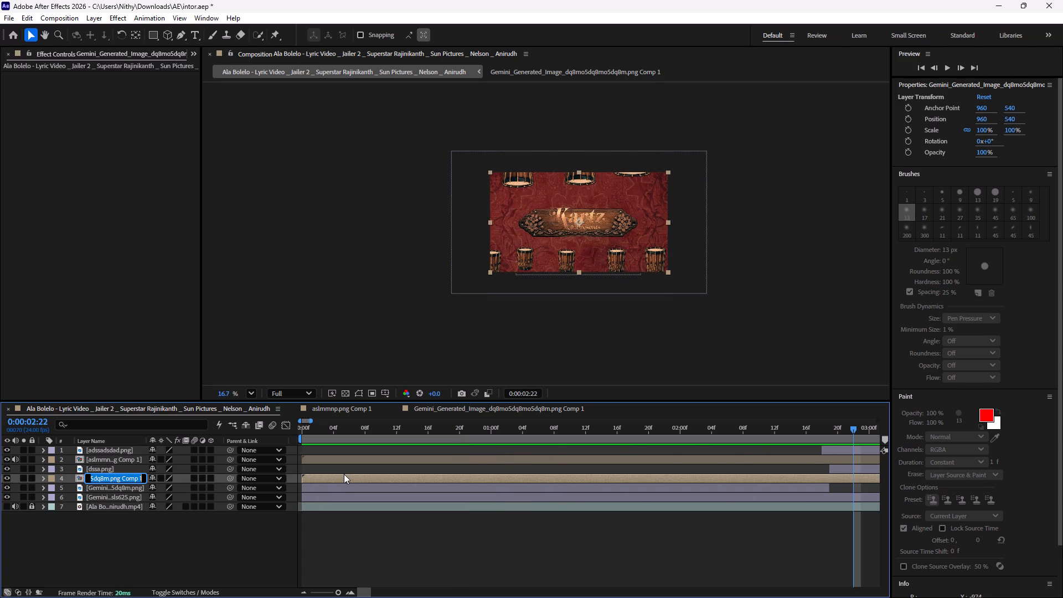
pyautogui.doubleClick(344, 474)
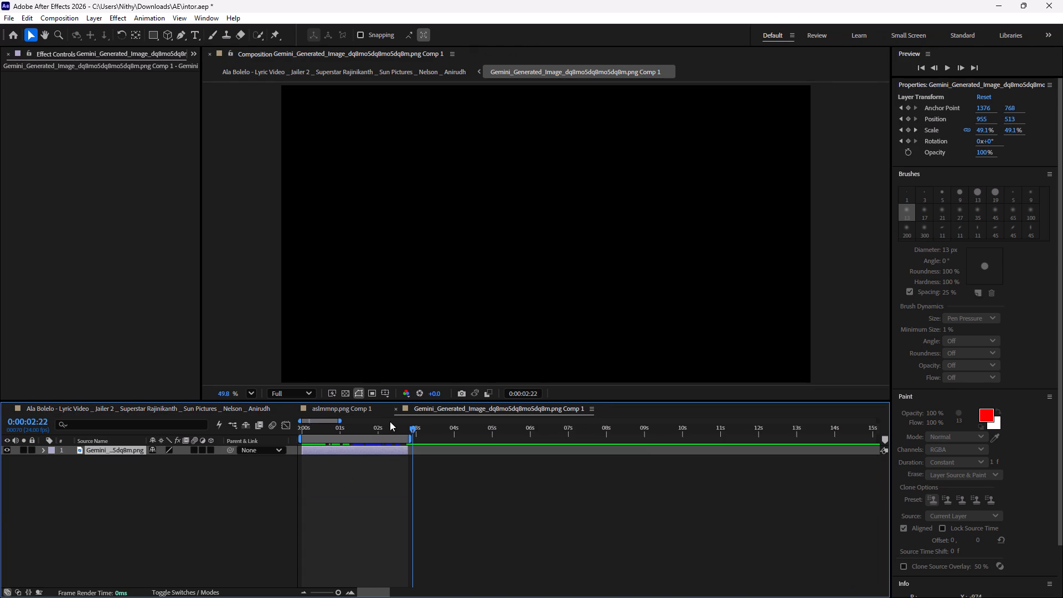
pyautogui.moveTo(390, 421); pyautogui.dragTo(378, 428)
pyautogui.moveTo(378, 428); pyautogui.dragTo(313, 440)
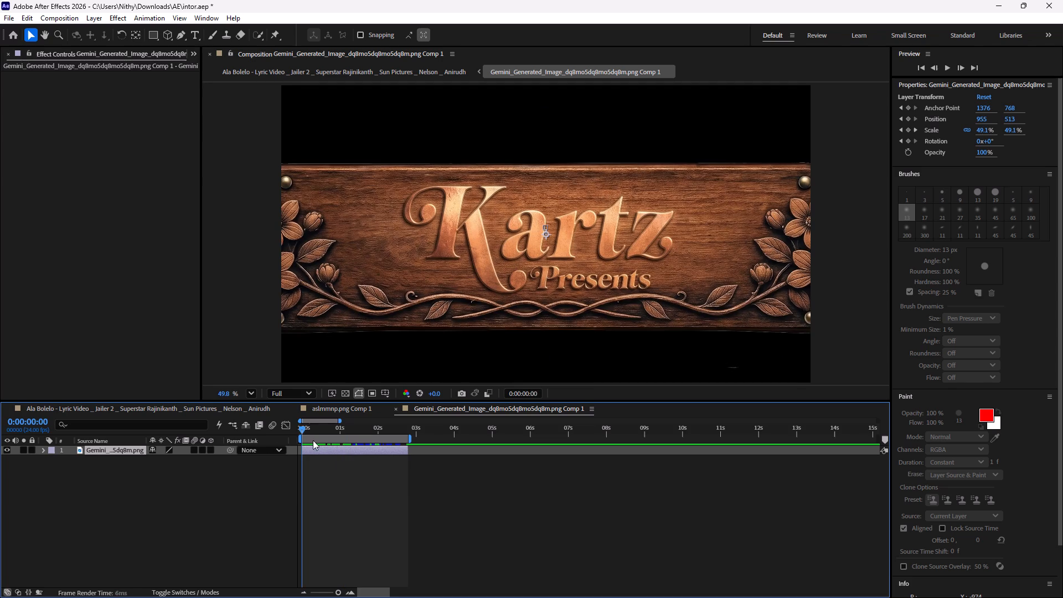
pyautogui.moveTo(313, 440); pyautogui.dragTo(340, 450)
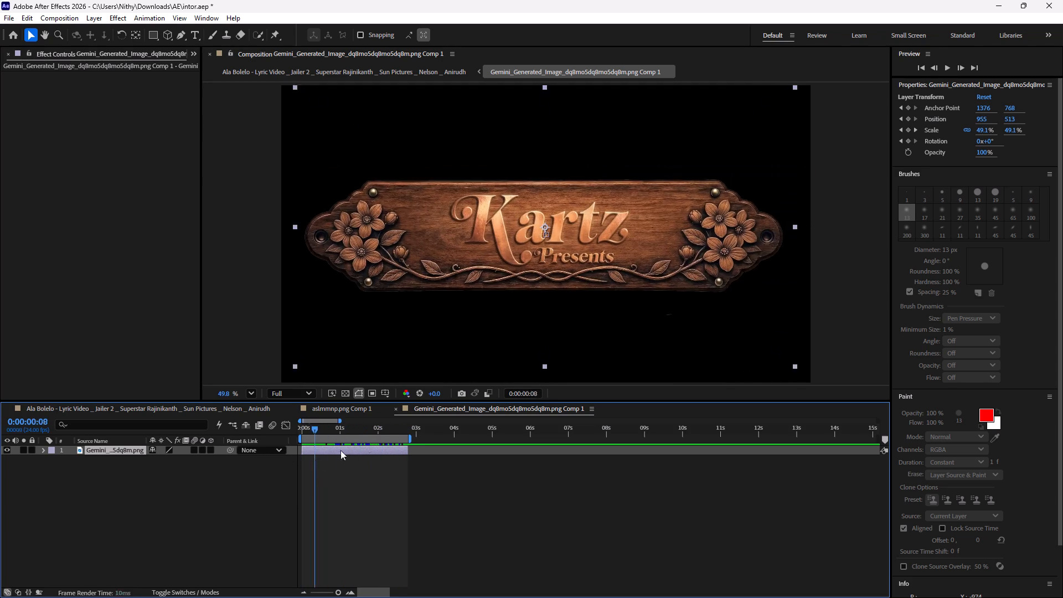
pyautogui.moveTo(340, 450); pyautogui.dragTo(409, 436)
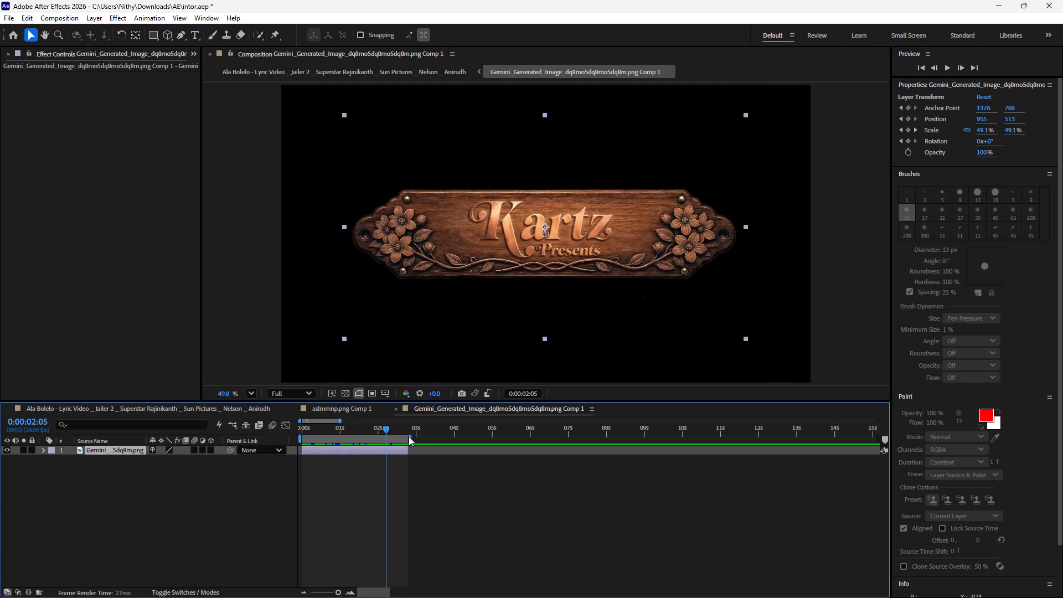
pyautogui.moveTo(409, 436); pyautogui.dragTo(287, 471)
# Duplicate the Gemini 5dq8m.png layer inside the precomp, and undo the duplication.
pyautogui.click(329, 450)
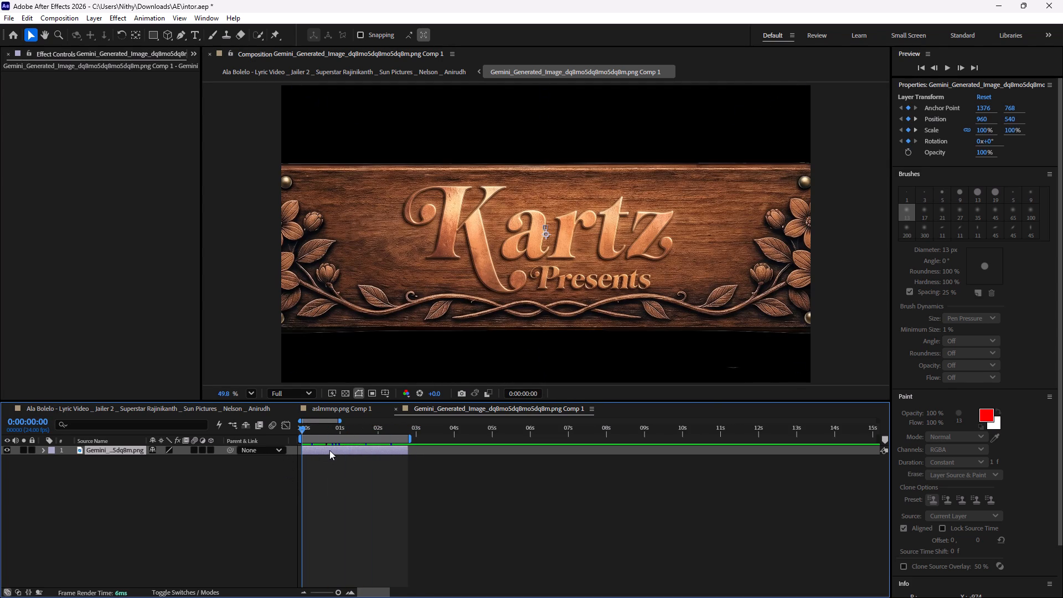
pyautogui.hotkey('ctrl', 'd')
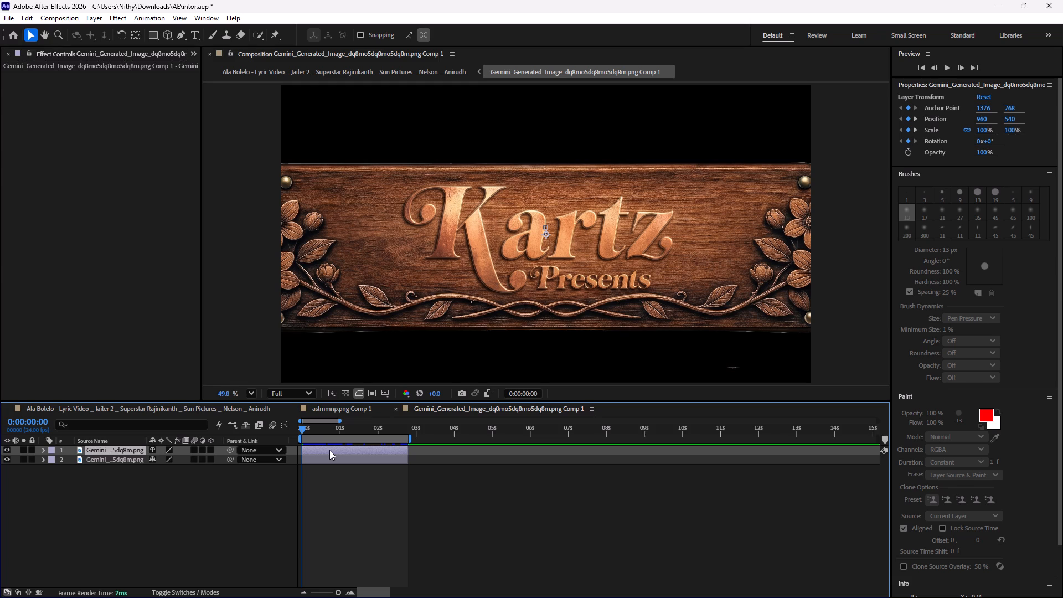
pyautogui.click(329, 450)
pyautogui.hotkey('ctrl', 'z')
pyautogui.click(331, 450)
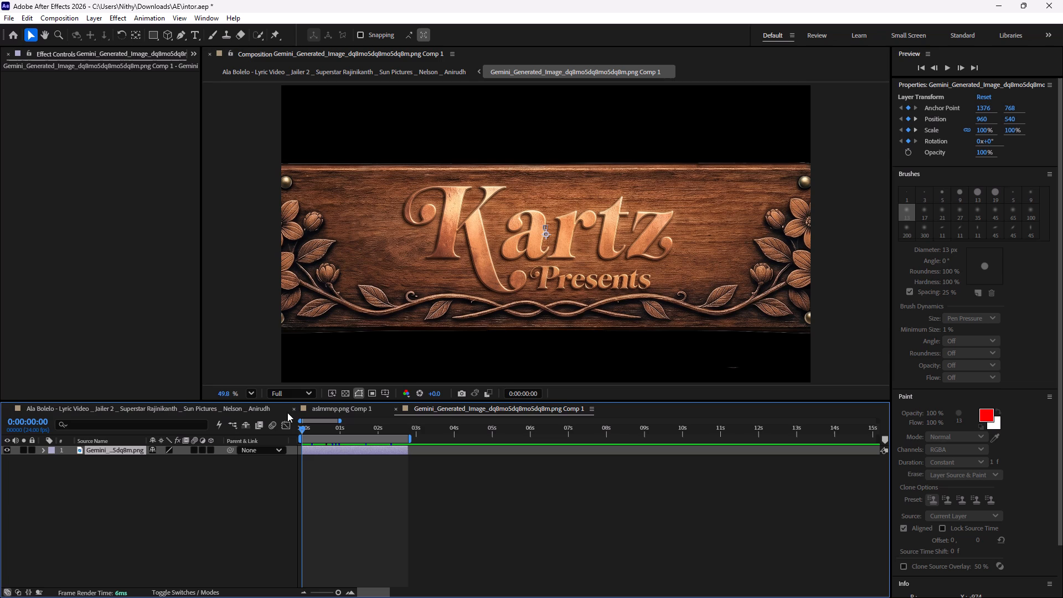
# Close the precomp's timeline and scrub the main Ala Bolelo composition between 0:00:00:00 and about 0:00:01:06, ending at the start.
pyautogui.click(396, 411)
pyautogui.click(166, 410)
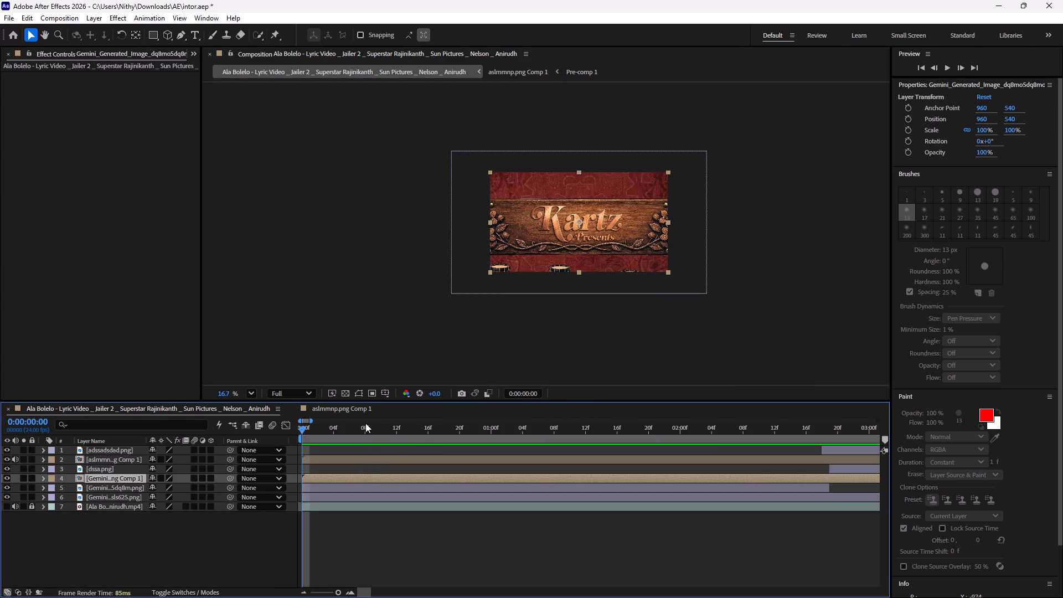
pyautogui.moveTo(364, 423); pyautogui.dragTo(283, 438)
pyautogui.moveTo(316, 425); pyautogui.dragTo(328, 425)
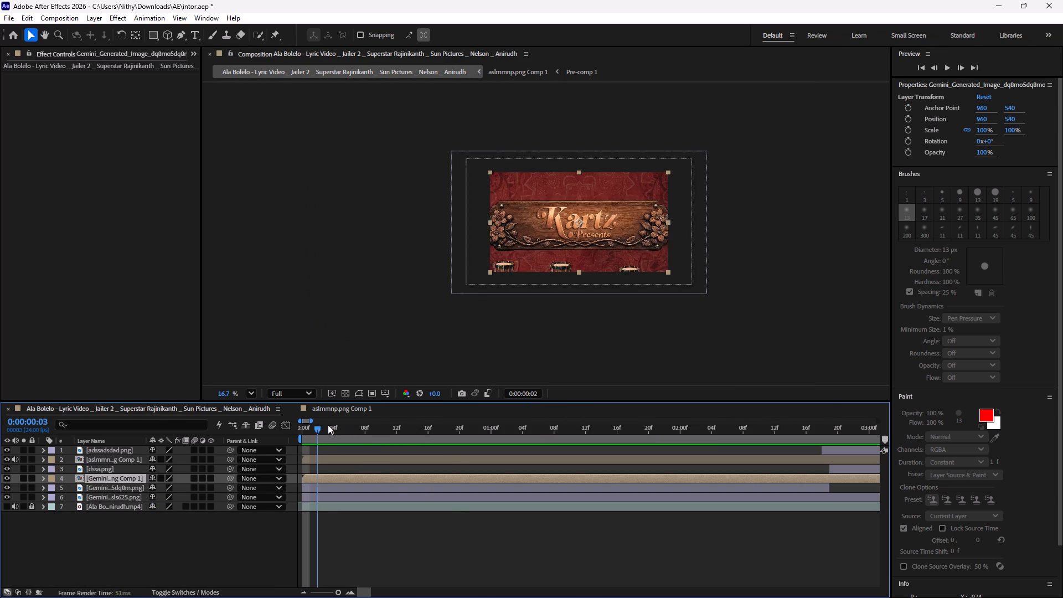
pyautogui.moveTo(328, 425); pyautogui.dragTo(539, 430)
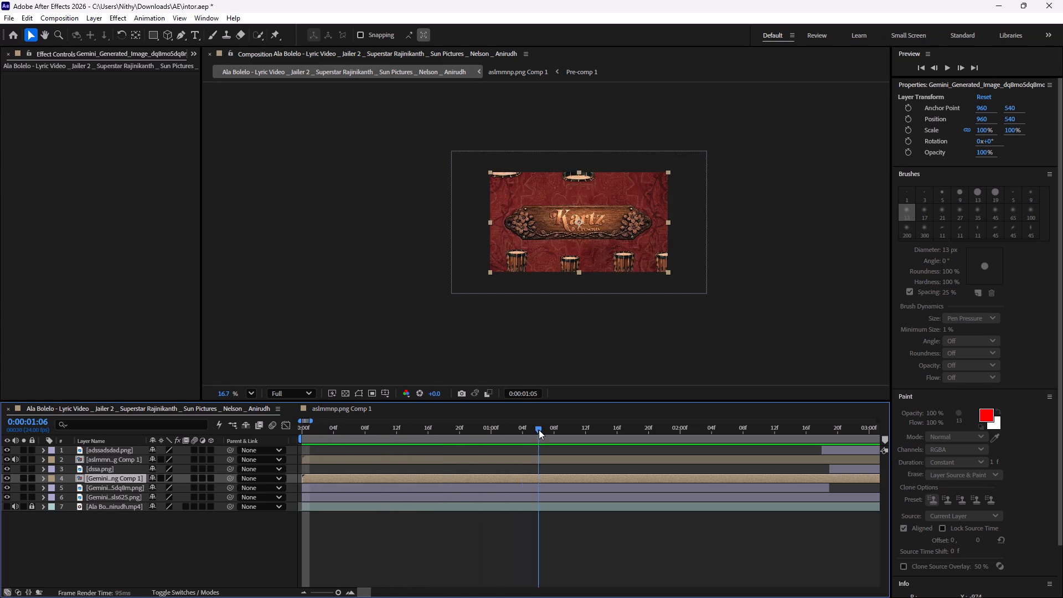
pyautogui.moveTo(539, 430); pyautogui.dragTo(144, 481)
# Hide every visible layer except the Gemini png Comp 1 precomp and play a preview of the Kartz board alone.
pyautogui.moveTo(7, 448); pyautogui.dragTo(7, 457)
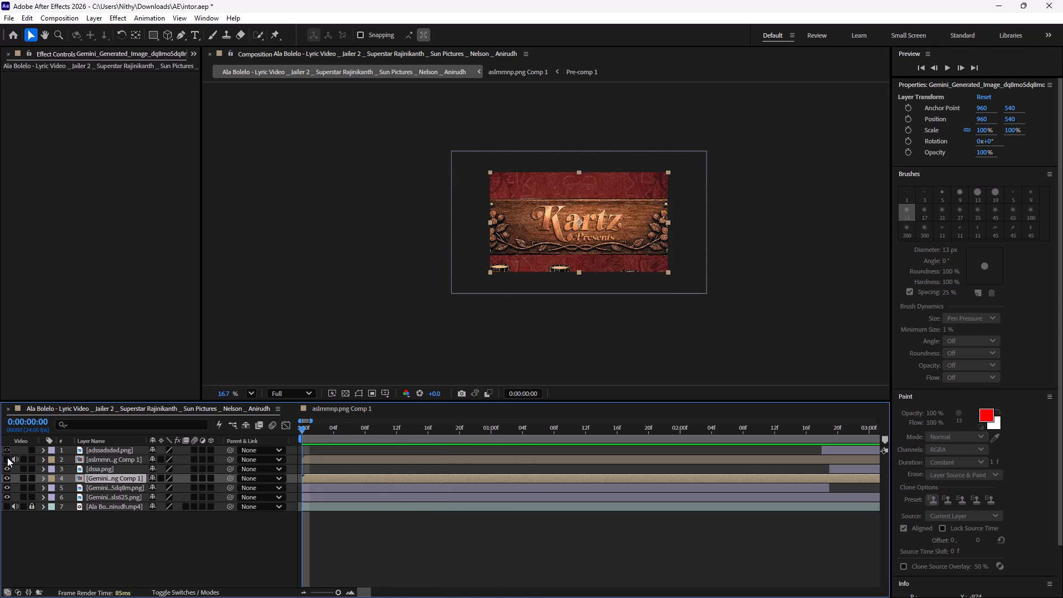
pyautogui.moveTo(7, 457); pyautogui.dragTo(7, 466)
pyautogui.moveTo(7, 484); pyautogui.dragTo(0, 507)
pyautogui.press('space')
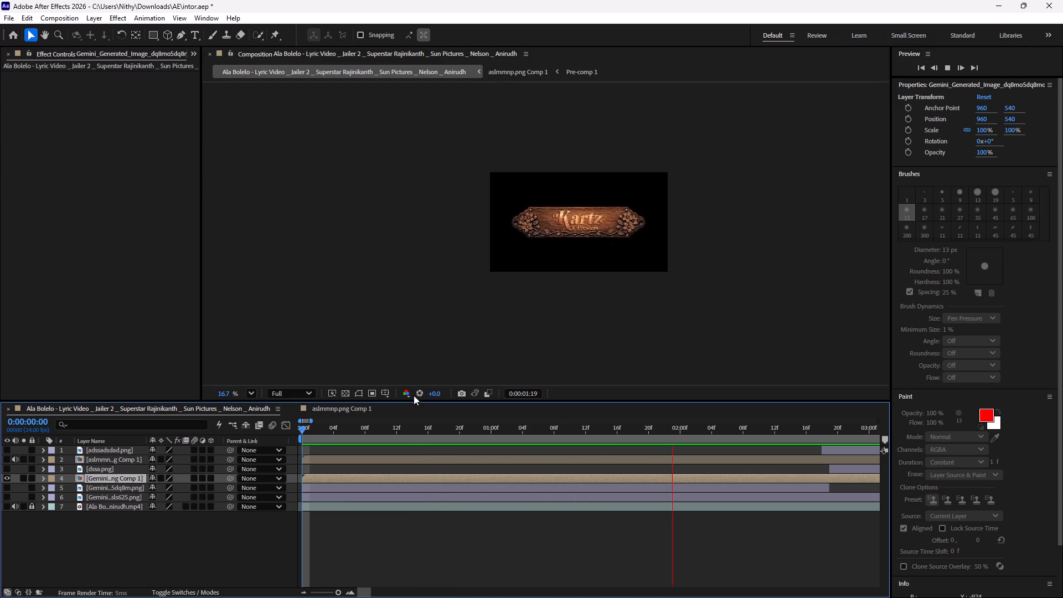
pyautogui.press('space')
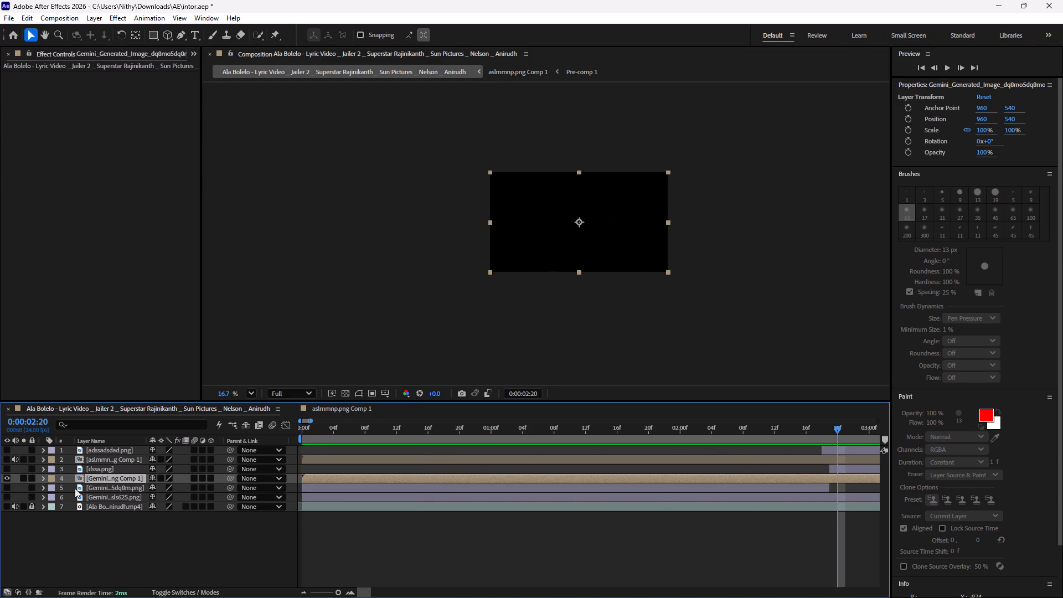
# Mute the Ala Bolelo mp4 layer's audio and return the playhead to 0:00:00:00.
pyautogui.click(17, 508)
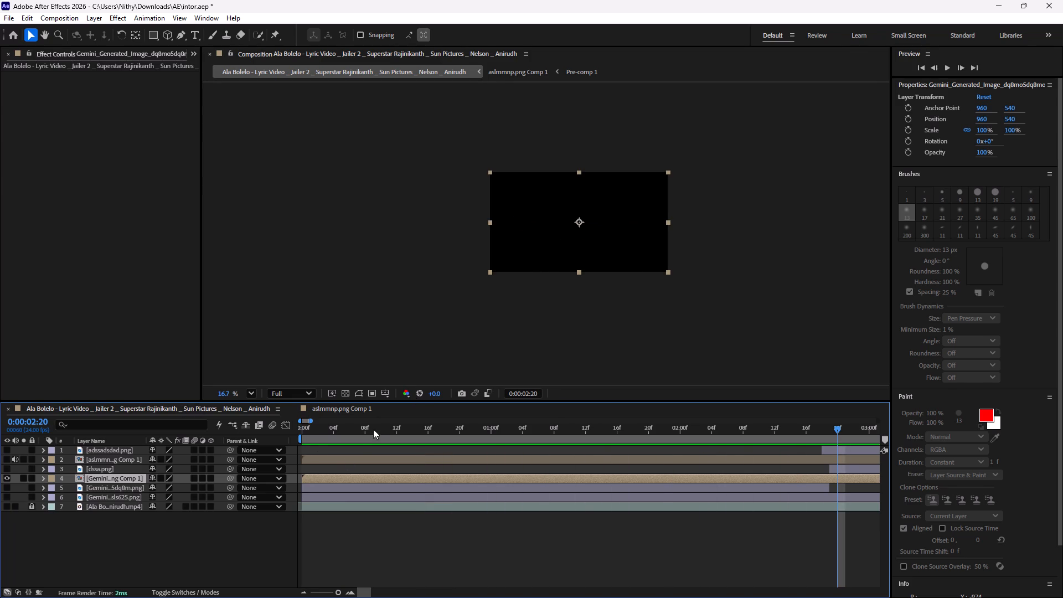
pyautogui.click(375, 427)
pyautogui.moveTo(365, 432); pyautogui.dragTo(108, 502)
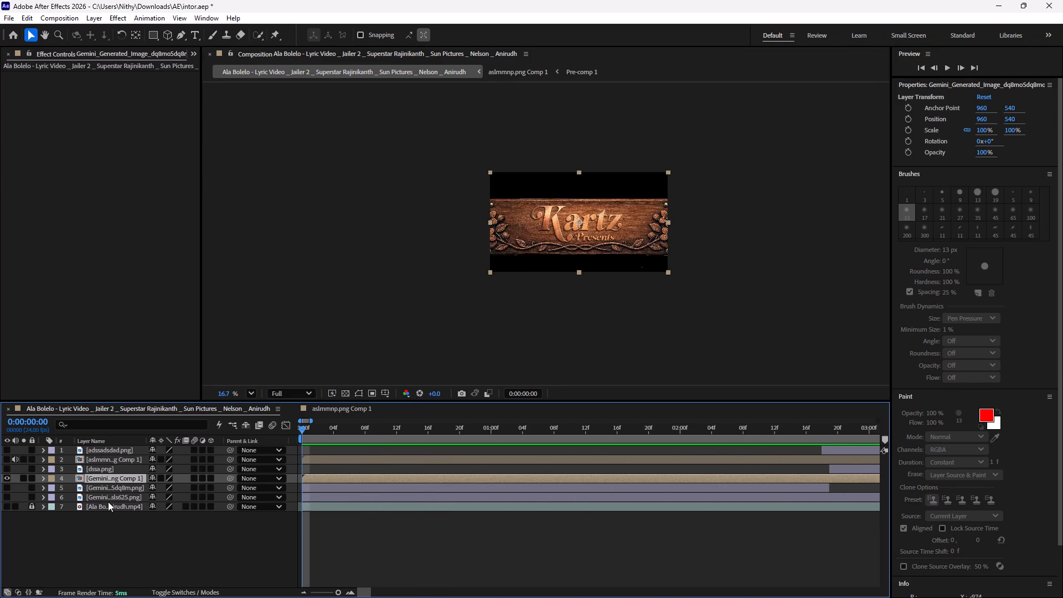
# Open the hidden system tray icons on the Windows taskbar.
pyautogui.click(901, 589)
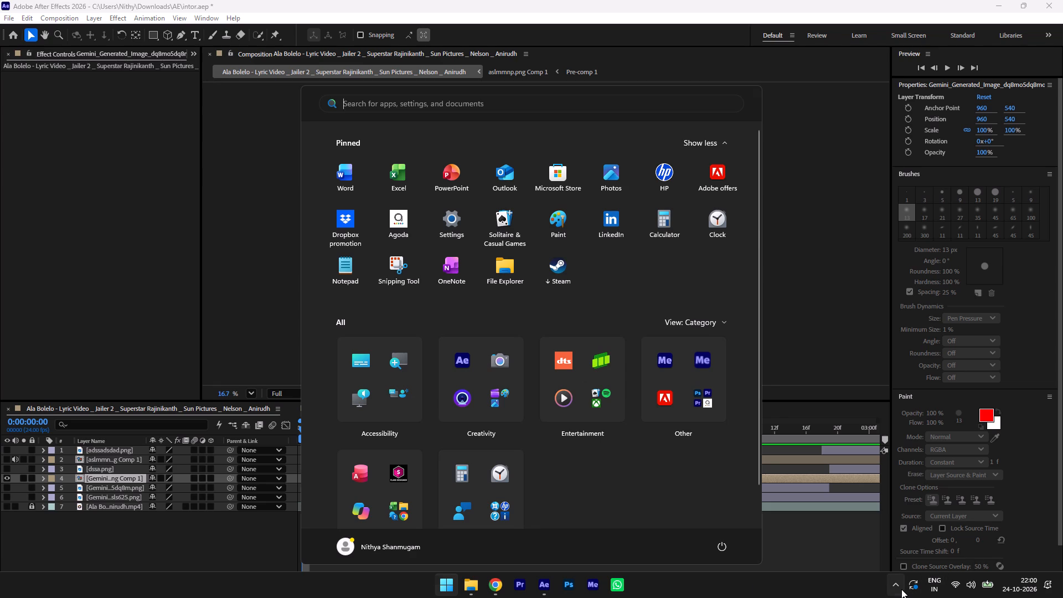